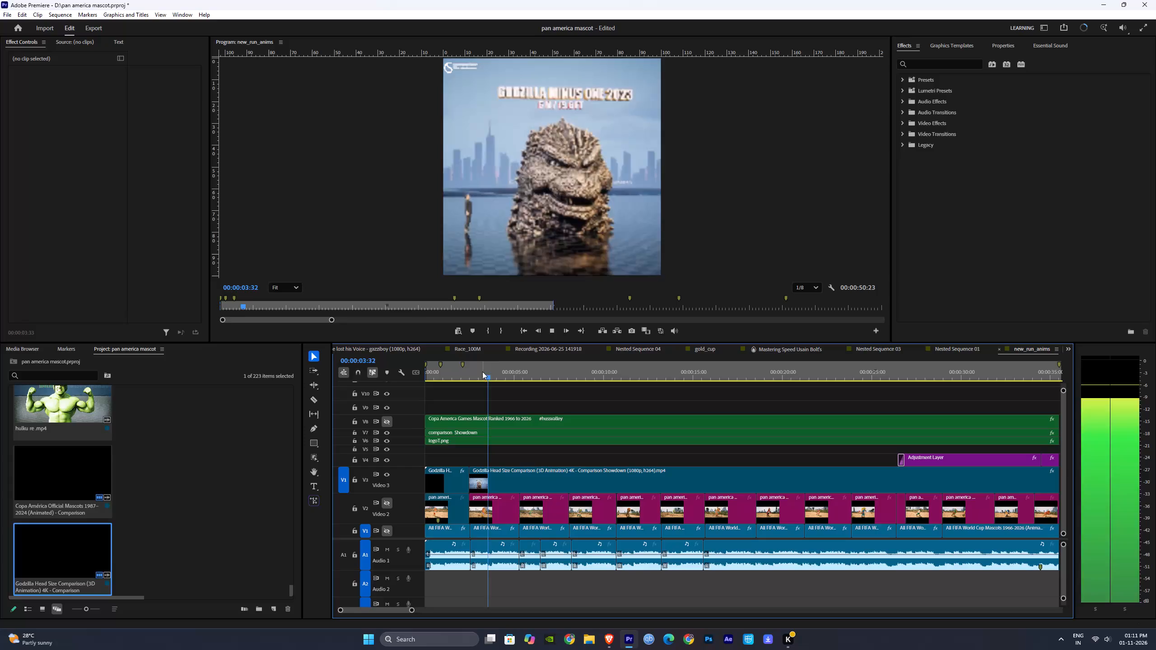
Play the new_run_anims sequence from its beginning and lower the system volume.
drag(482, 371, 420, 385)
key(space)
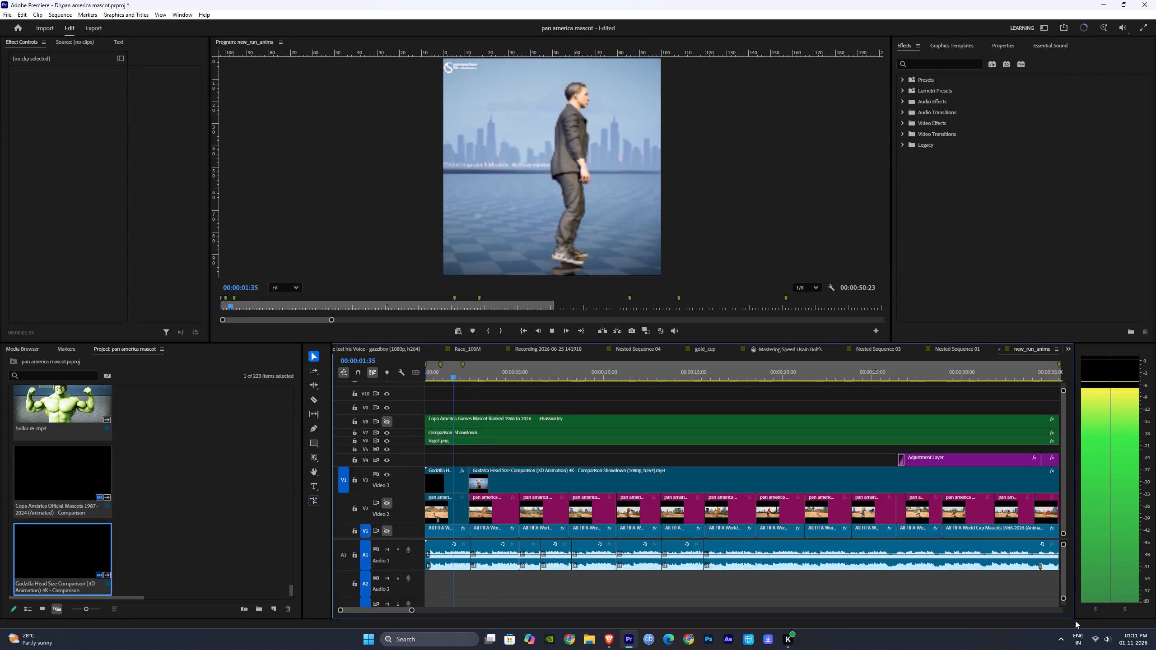
click(1110, 640)
click(1059, 581)
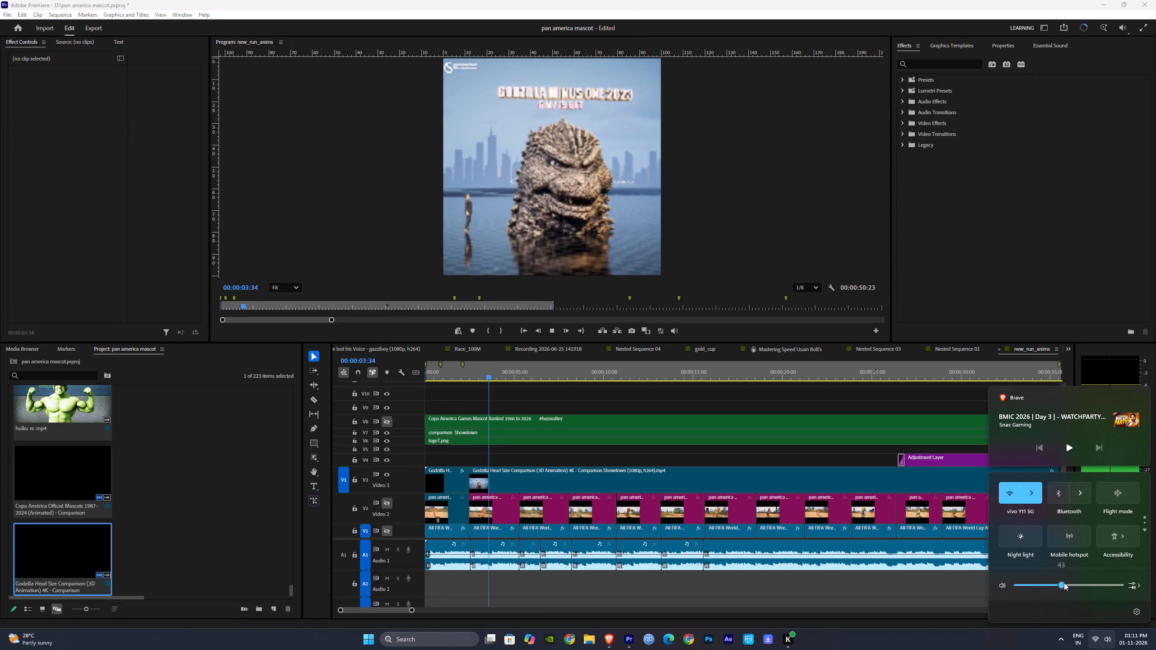
drag(1057, 585, 1047, 585)
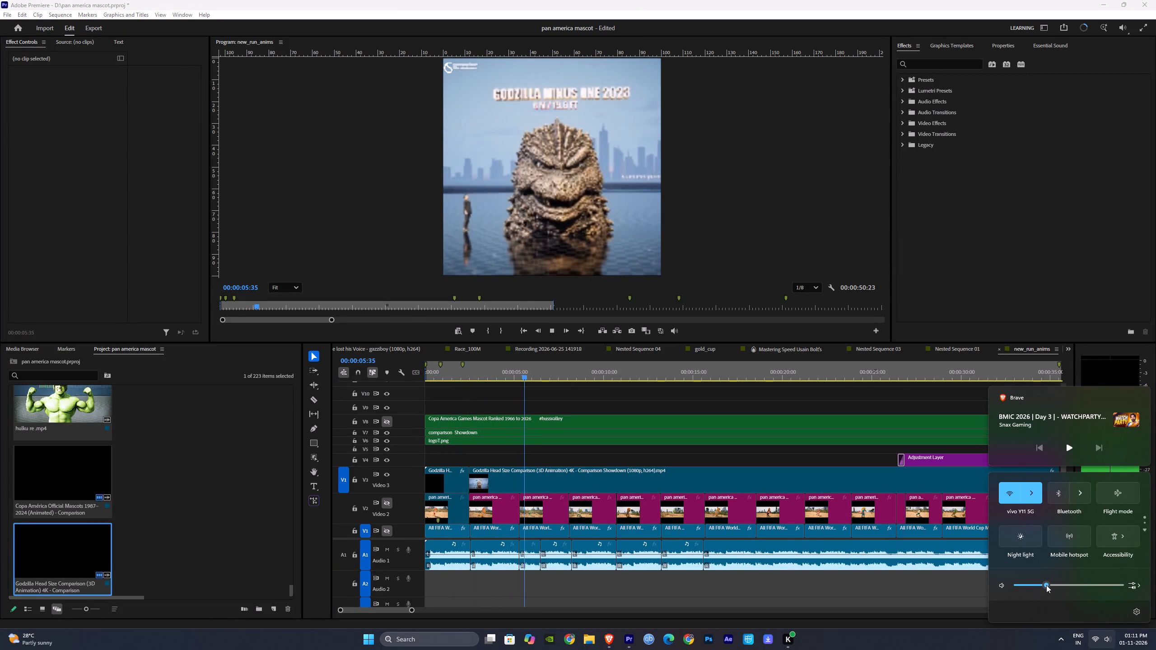
Move the second Godzilla Head Size Comparison clip on V3 to the sequence start, overwriting the opening clip.
drag(517, 377, 358, 388)
key(space)
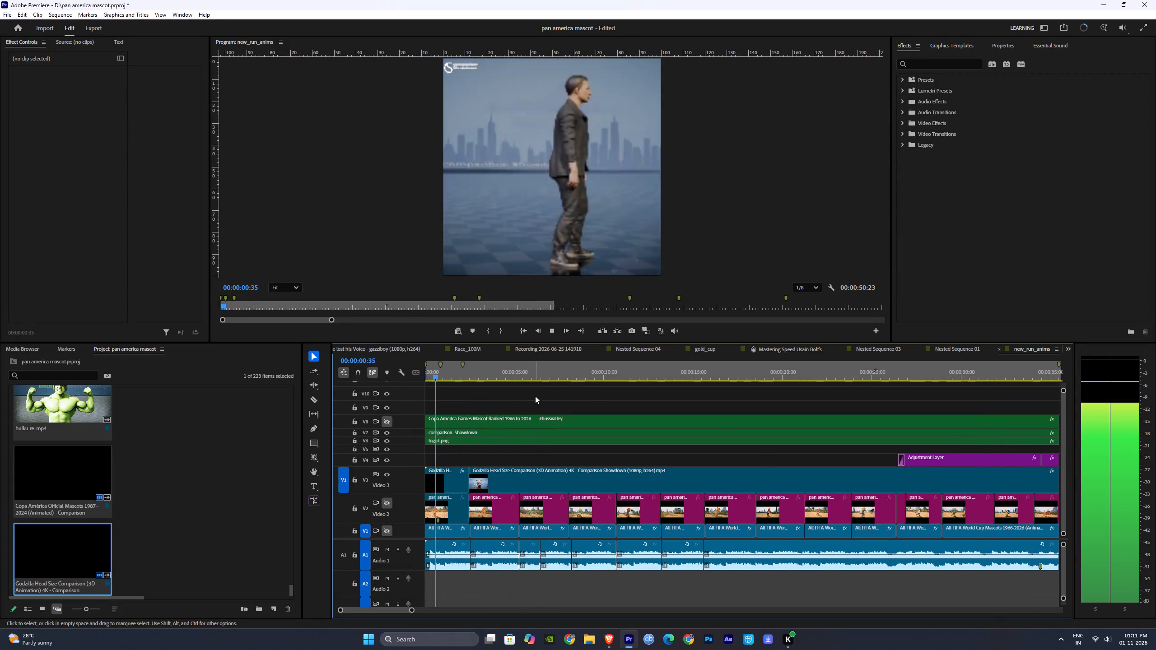
drag(413, 613, 390, 610)
key(space)
click(501, 477)
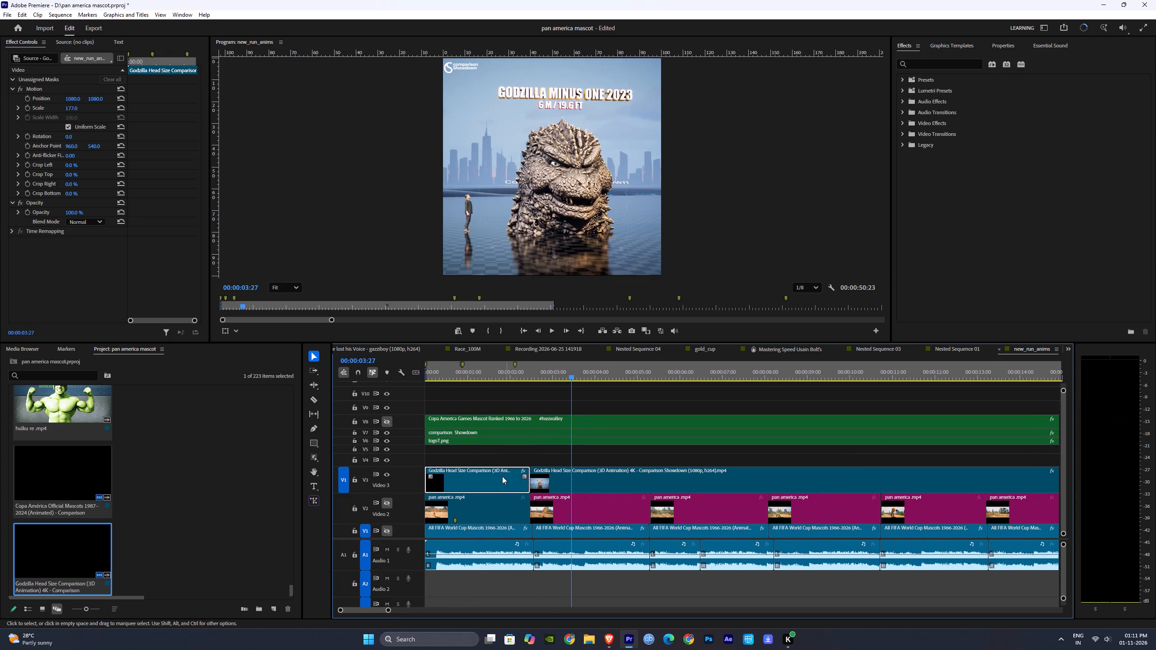
drag(601, 475, 477, 474)
Play the opening and split the Godzilla clip on V3 at 00:00:02:29, where the second pan america clip begins.
drag(499, 377, 373, 379)
key(space)
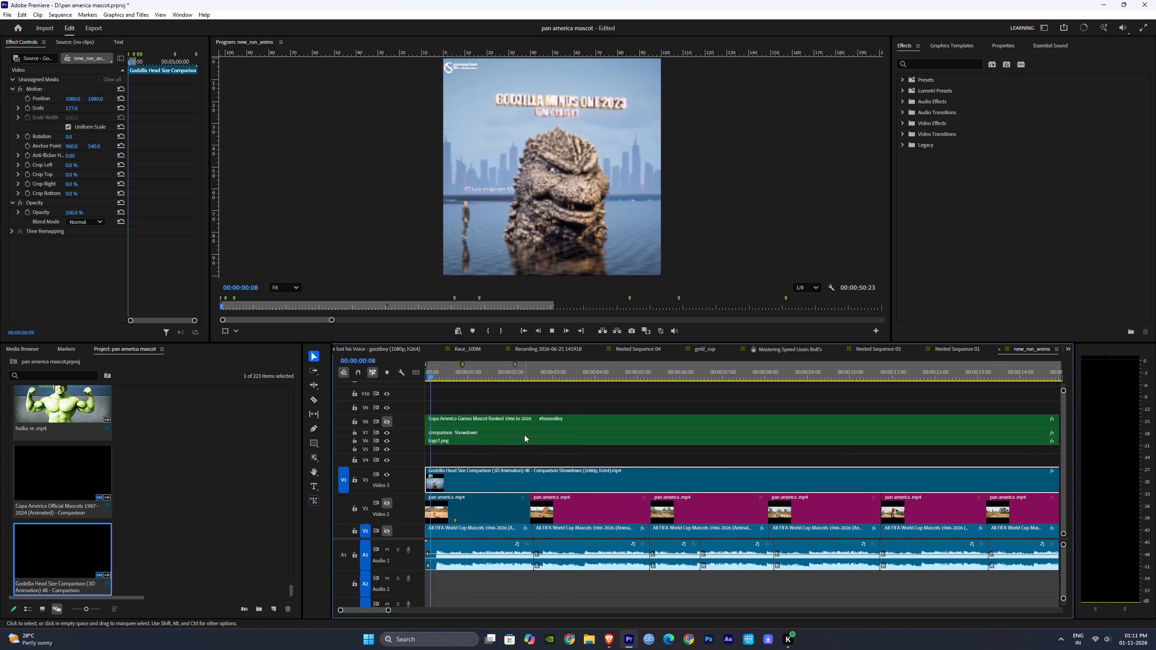
click(584, 449)
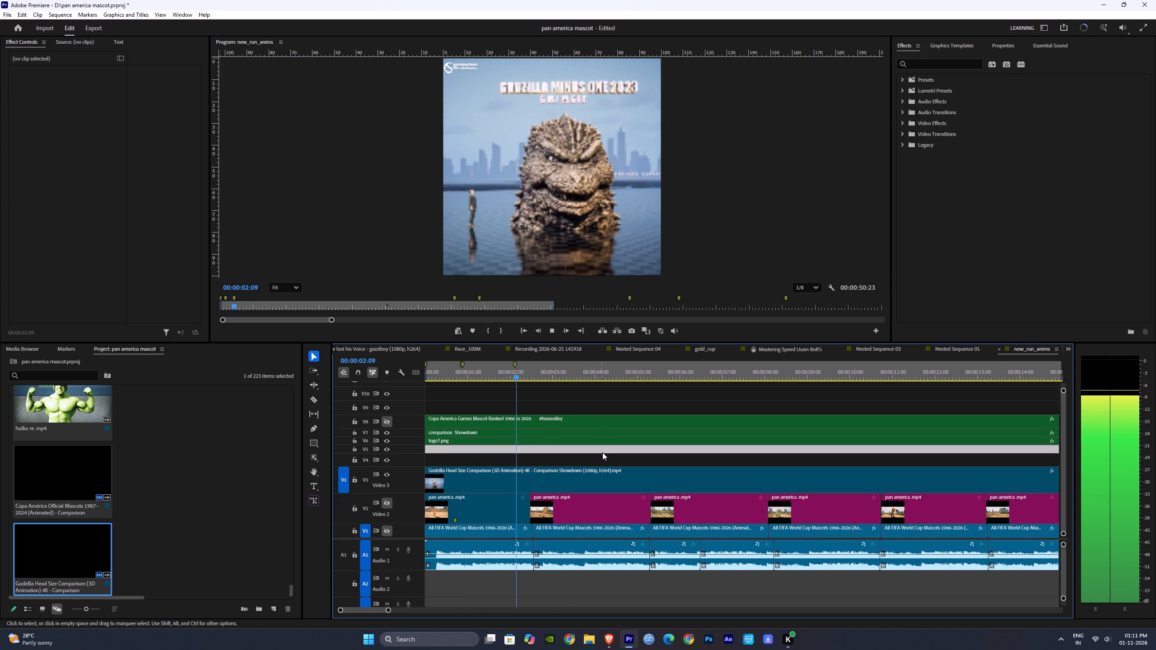
click(601, 451)
key(space)
drag(560, 370, 530, 381)
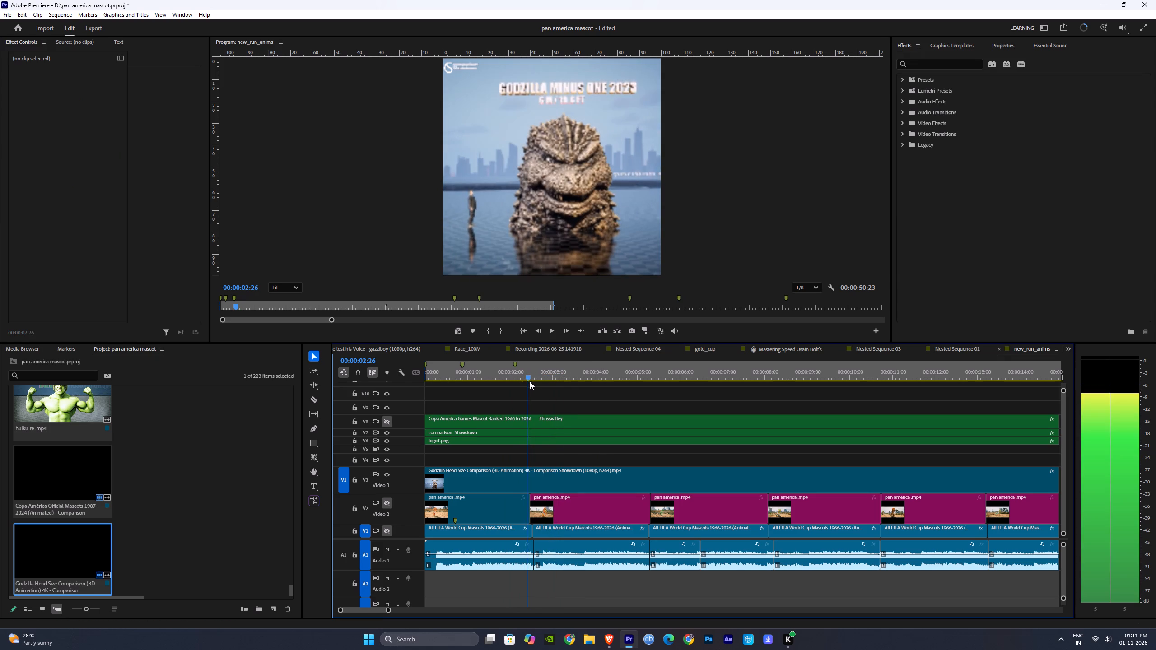
drag(530, 381, 532, 383)
key(c)
click(531, 480)
key(v)
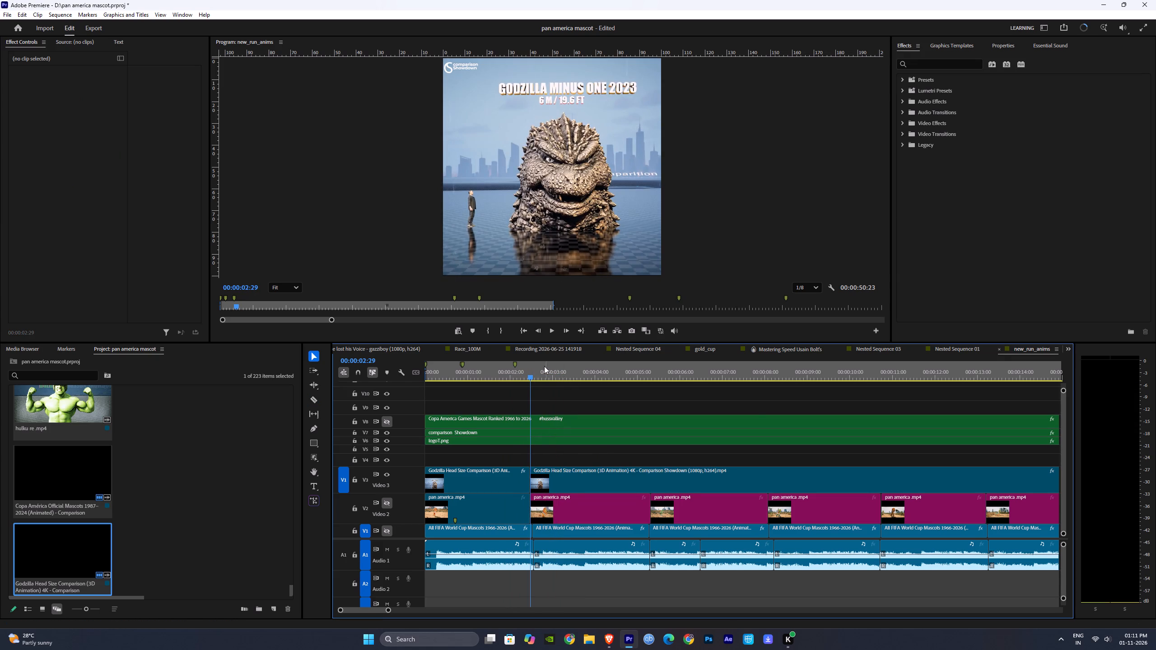
Remove the V3 Godzilla footage between the first cut and 00:00:10:40, and move the remaining clip against the first.
drag(541, 367, 879, 386)
key(c)
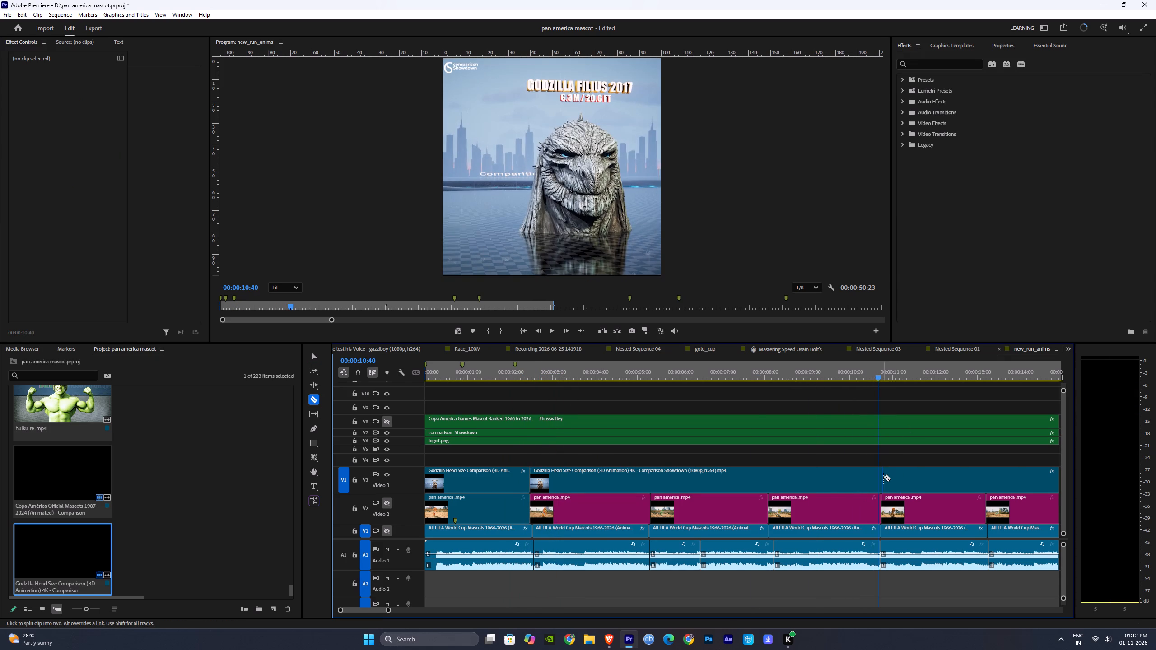
click(883, 477)
key(v)
click(859, 479)
key(Delete)
drag(976, 482, 707, 474)
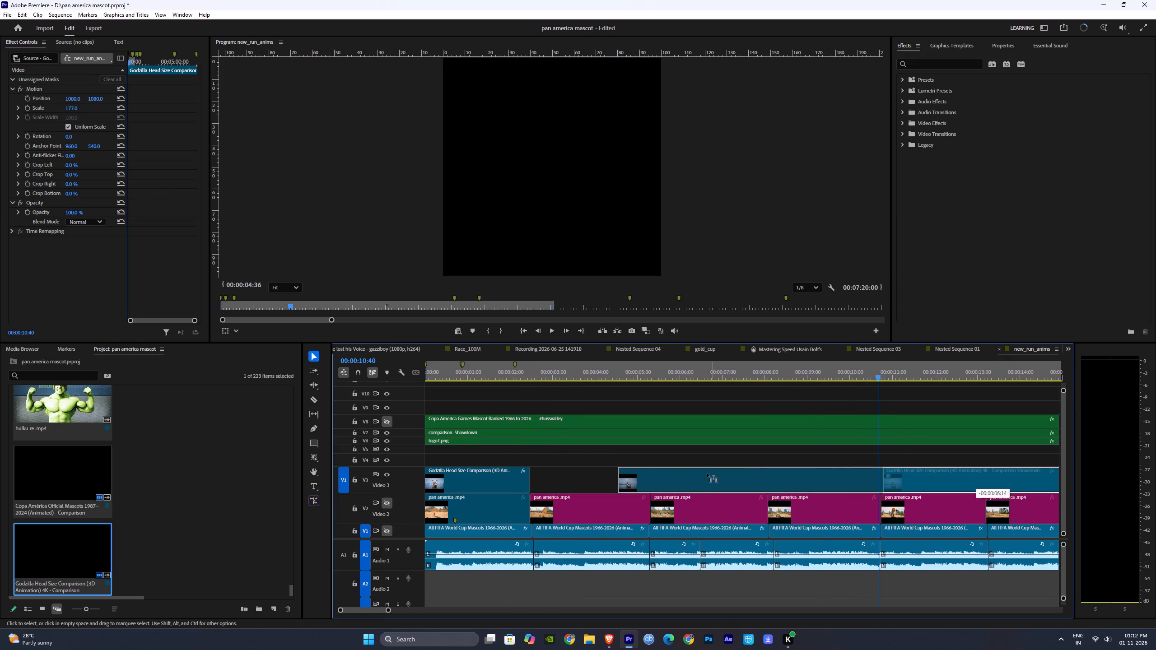
drag(707, 474, 623, 469)
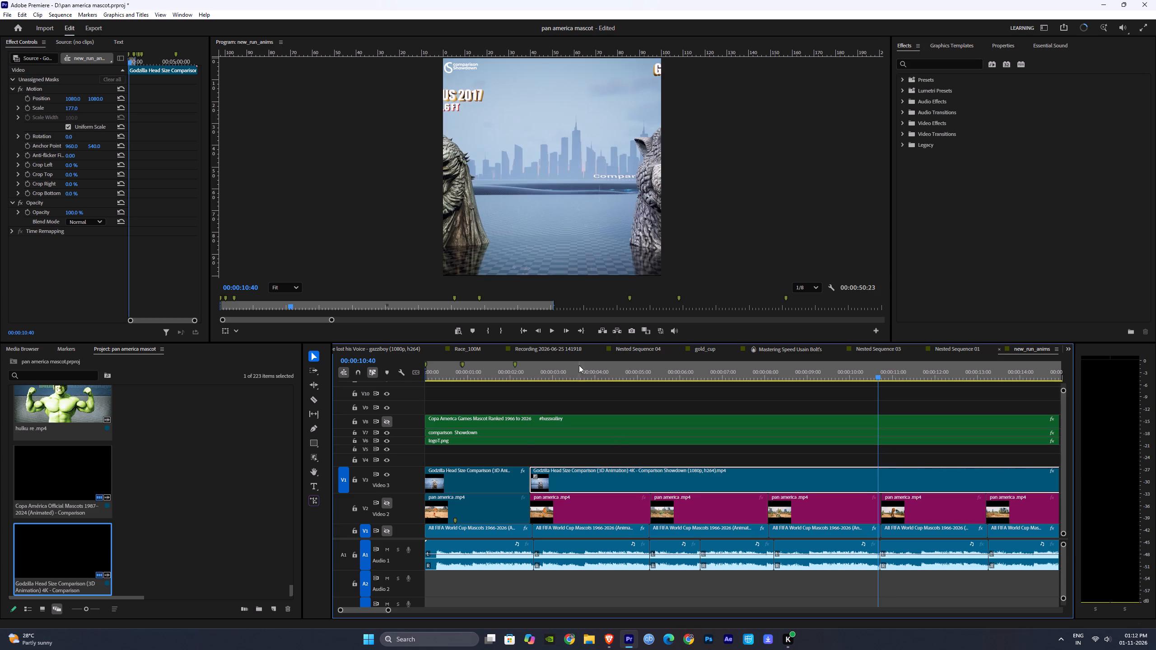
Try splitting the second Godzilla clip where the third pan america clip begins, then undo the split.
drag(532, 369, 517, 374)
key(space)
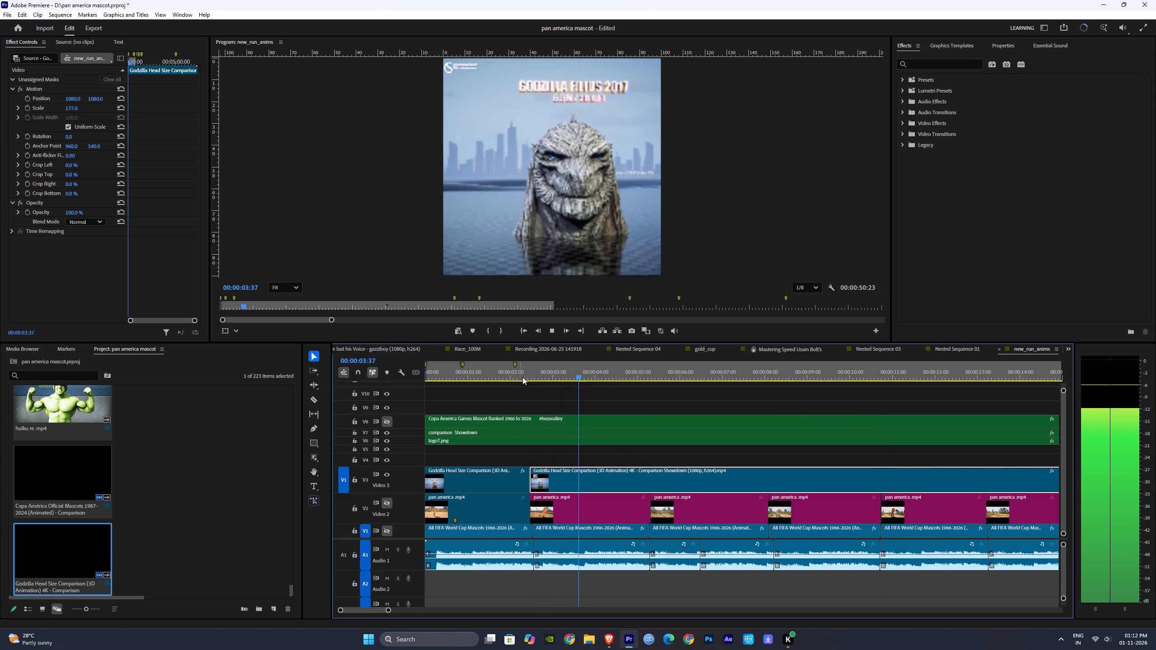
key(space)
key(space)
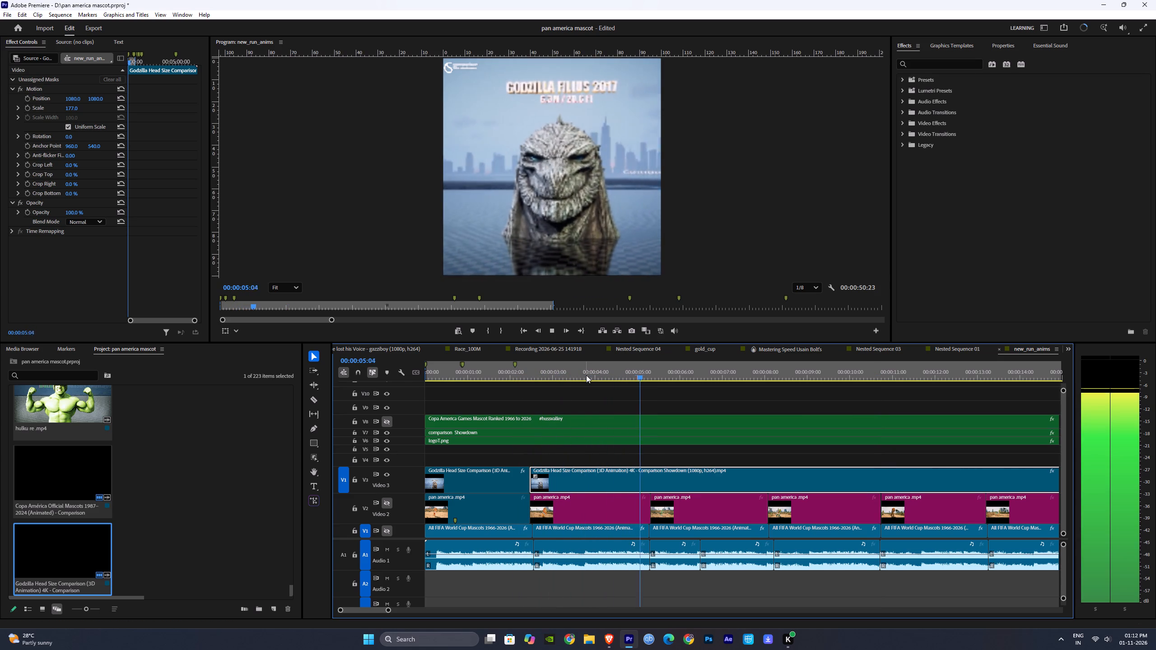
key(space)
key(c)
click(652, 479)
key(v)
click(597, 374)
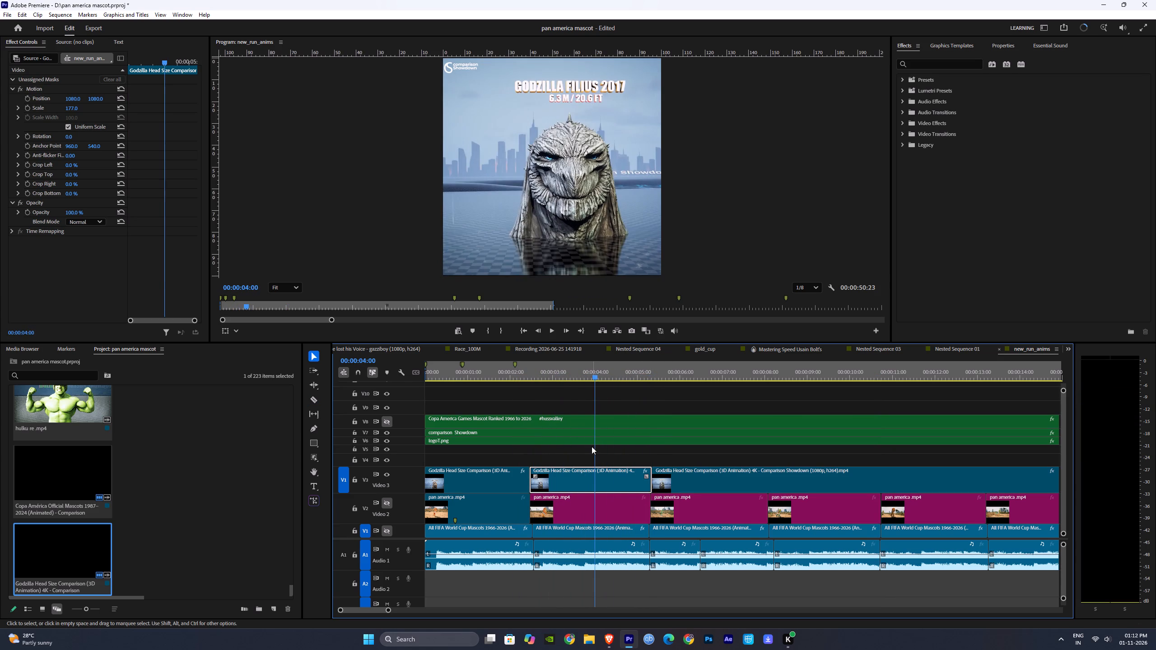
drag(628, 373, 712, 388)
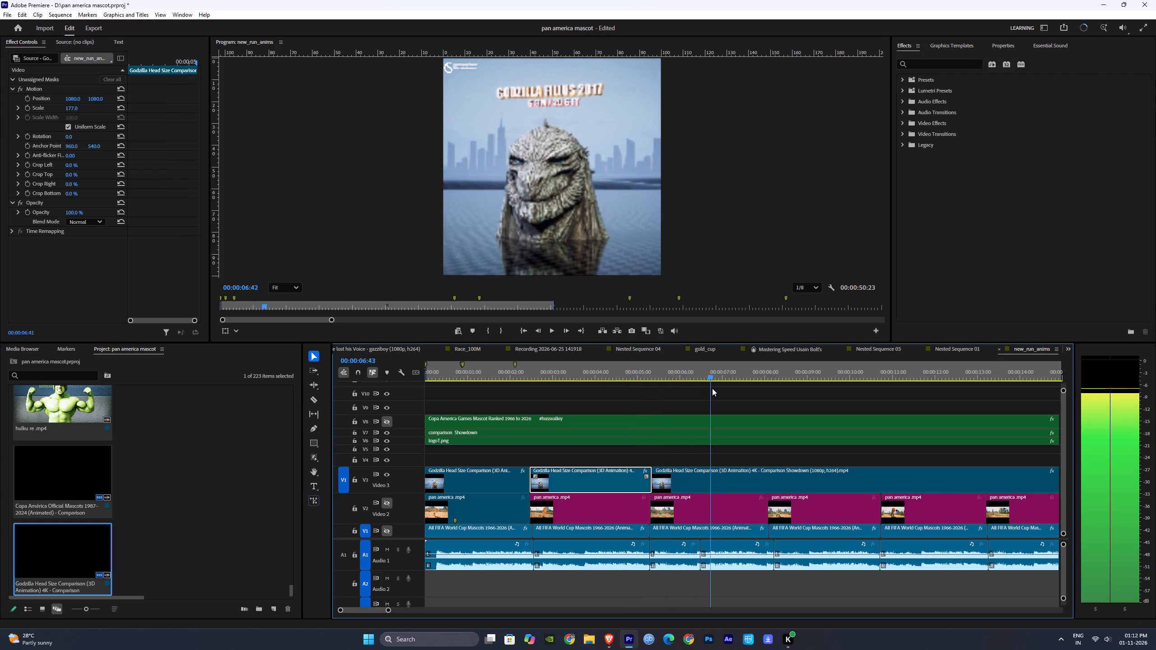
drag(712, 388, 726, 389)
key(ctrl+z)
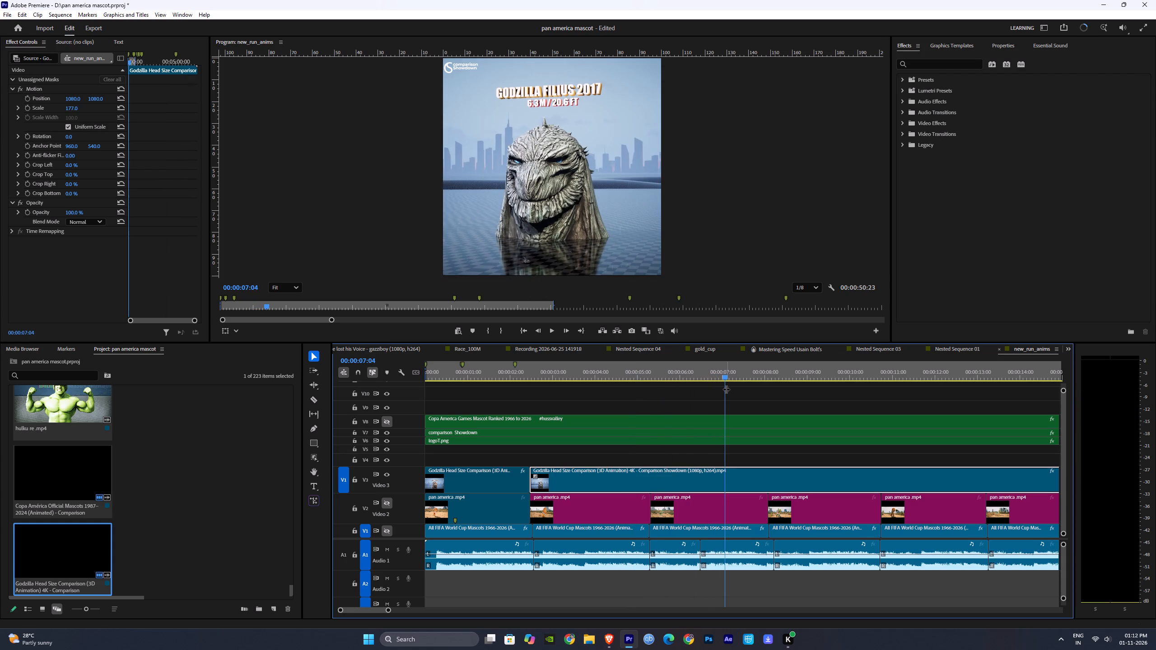
Trim about 00:00:00:55 off the start of the second Godzilla clip, close the gap, and play the transition.
click(680, 371)
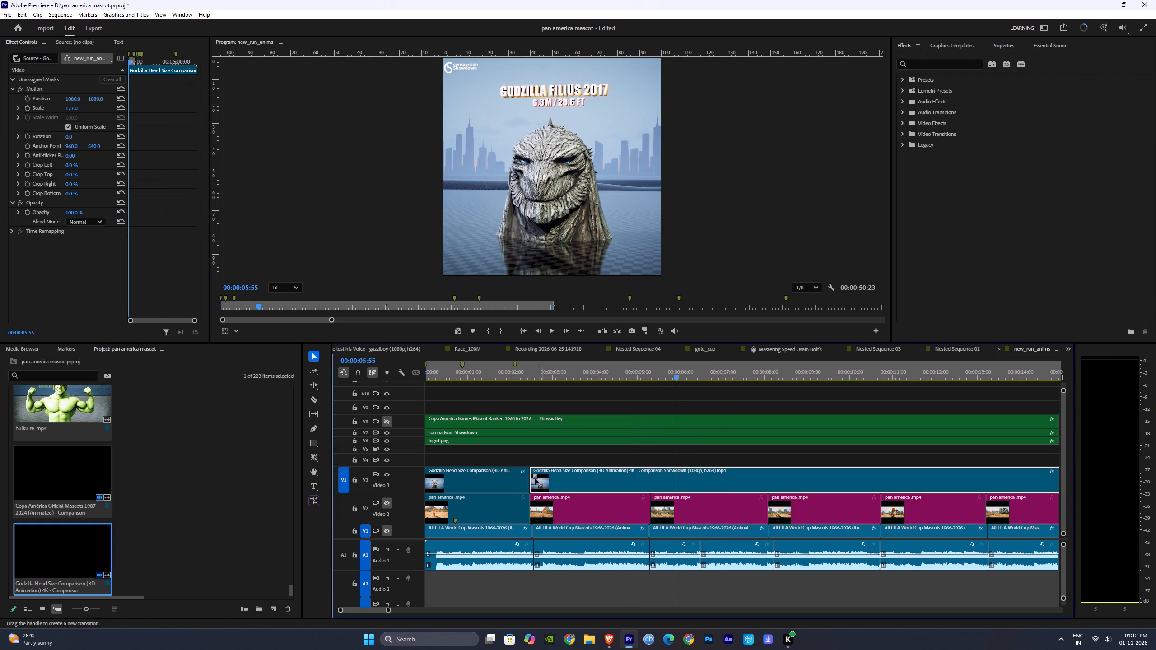
drag(530, 481, 569, 481)
drag(618, 479, 579, 473)
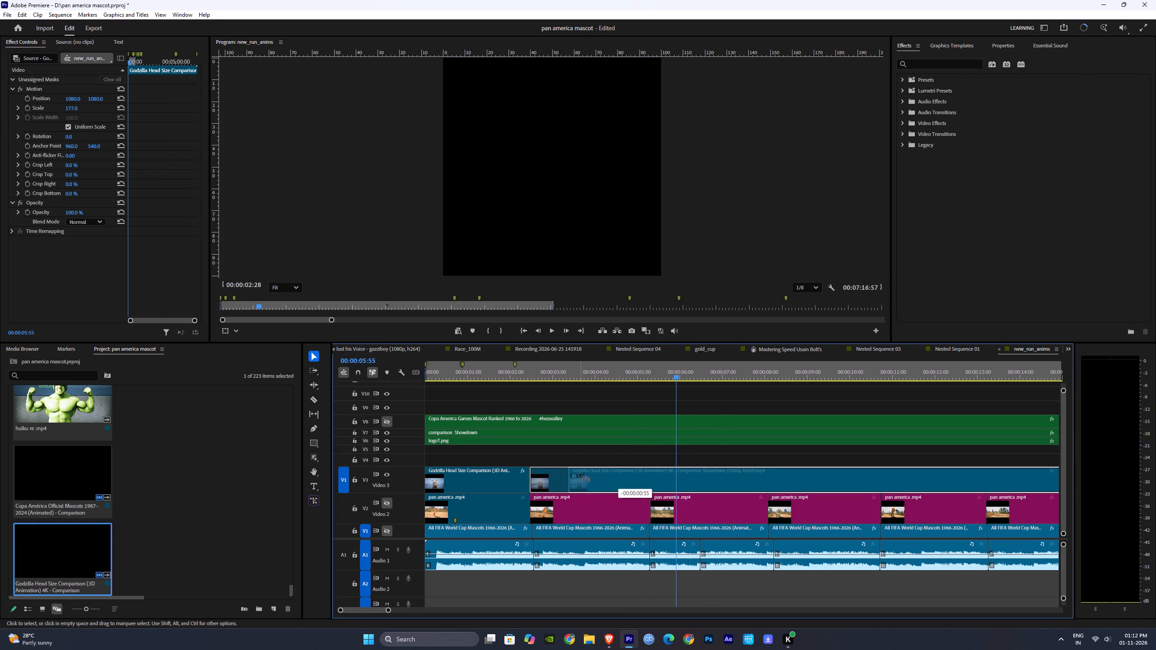
drag(579, 473, 579, 473)
click(521, 372)
key(space)
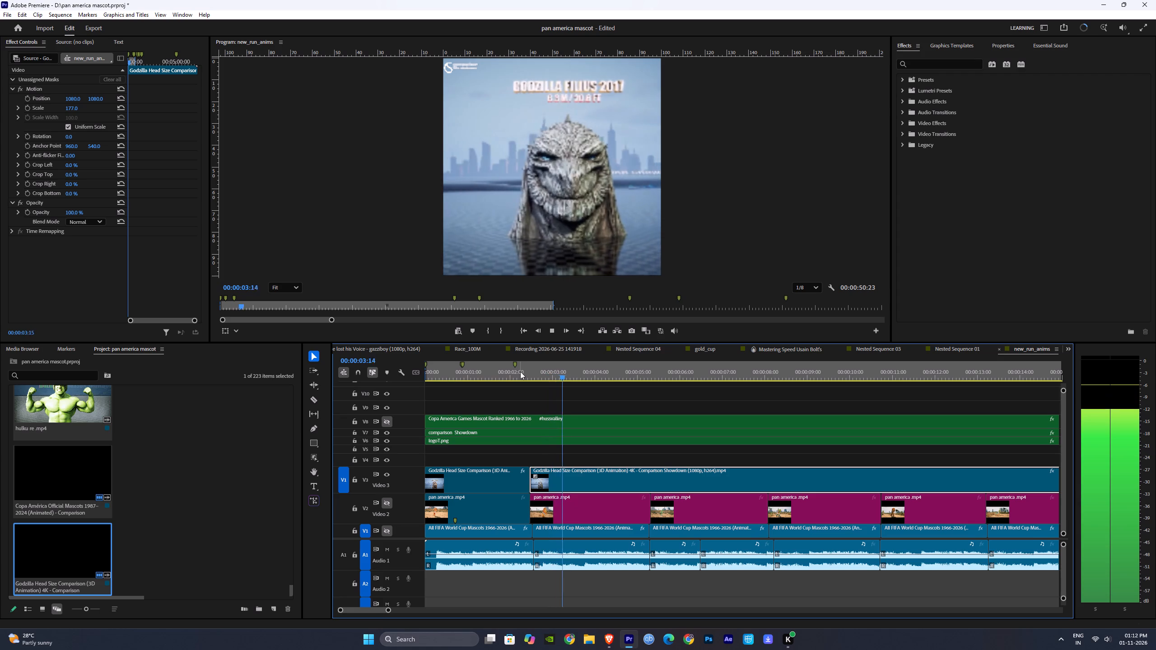
Trim the second Godzilla clip's start to about 00:00:02:34 and extend the first clip's end to meet it.
drag(555, 373, 513, 374)
key(space)
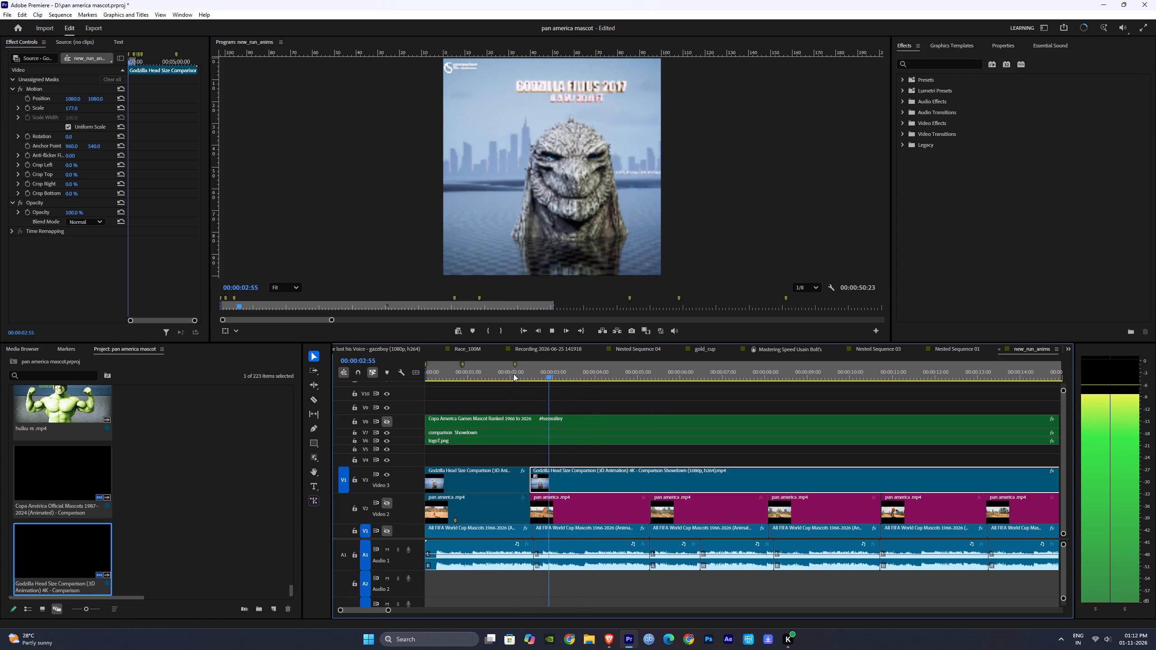
drag(541, 374, 525, 374)
key(space)
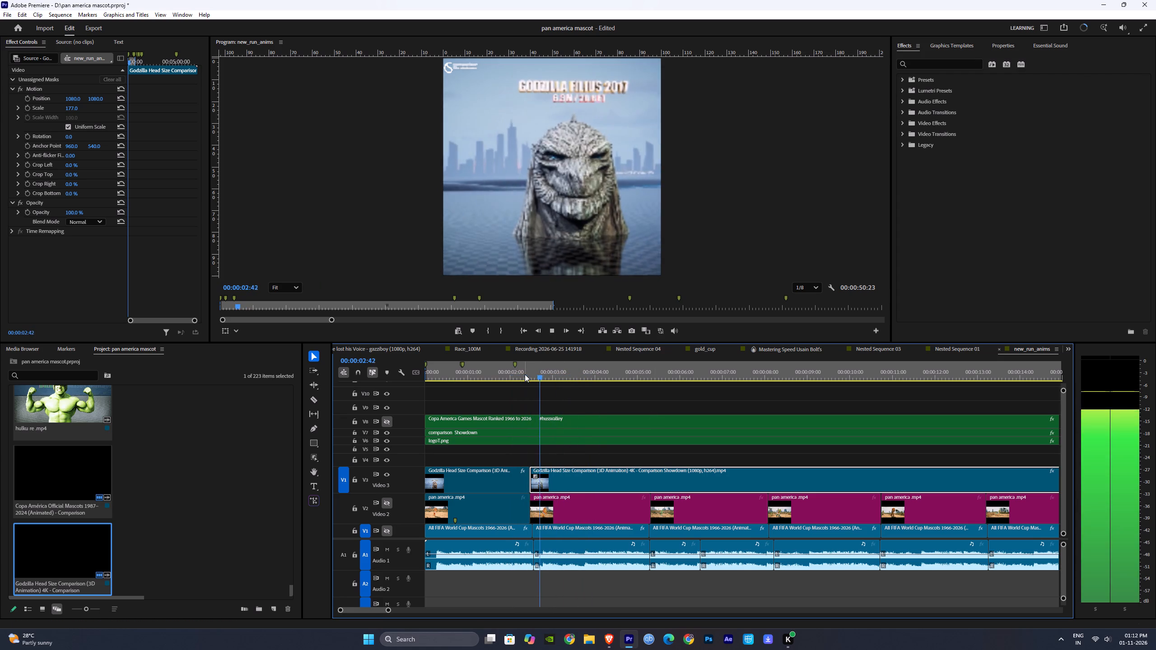
key(space)
drag(536, 376, 535, 390)
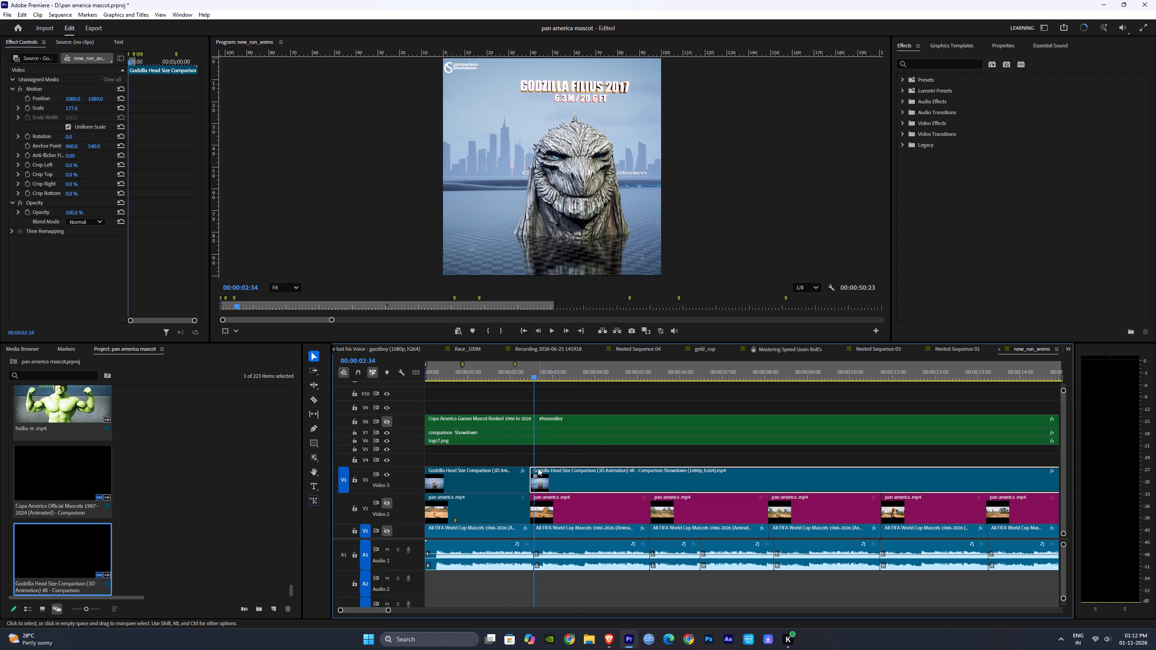
drag(529, 478, 534, 480)
drag(535, 480, 541, 481)
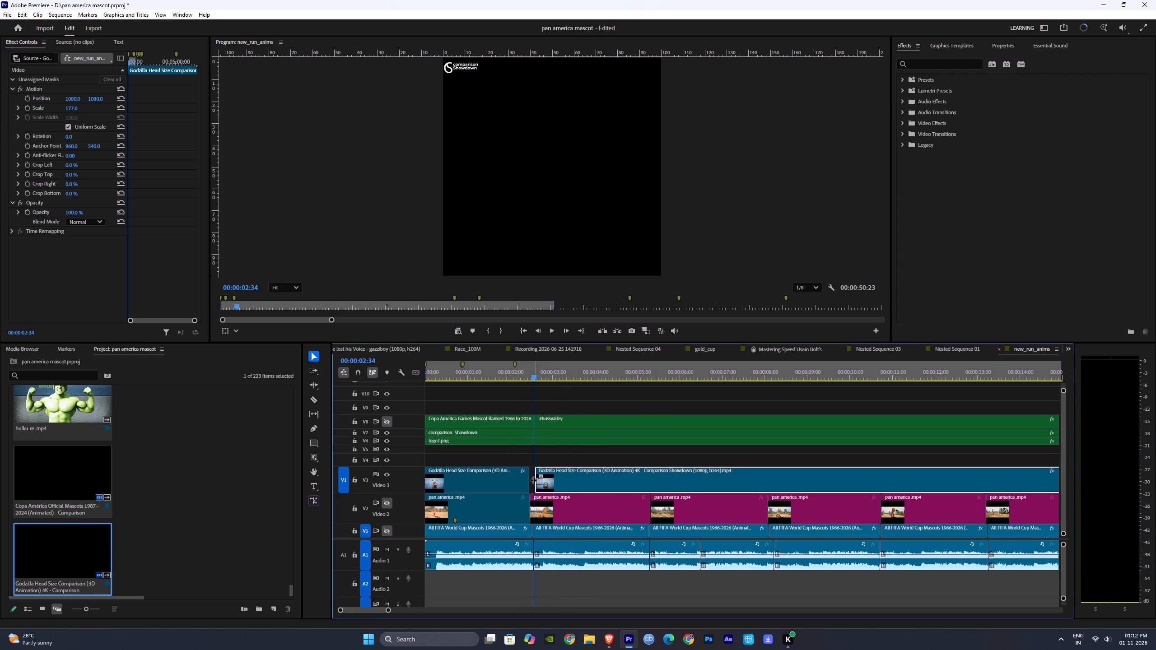
drag(531, 479, 541, 481)
drag(541, 473, 536, 472)
Replay the transition, trim the second Godzilla clip's start to 00:00:02:46, and extend the first clip to meet it.
click(528, 374)
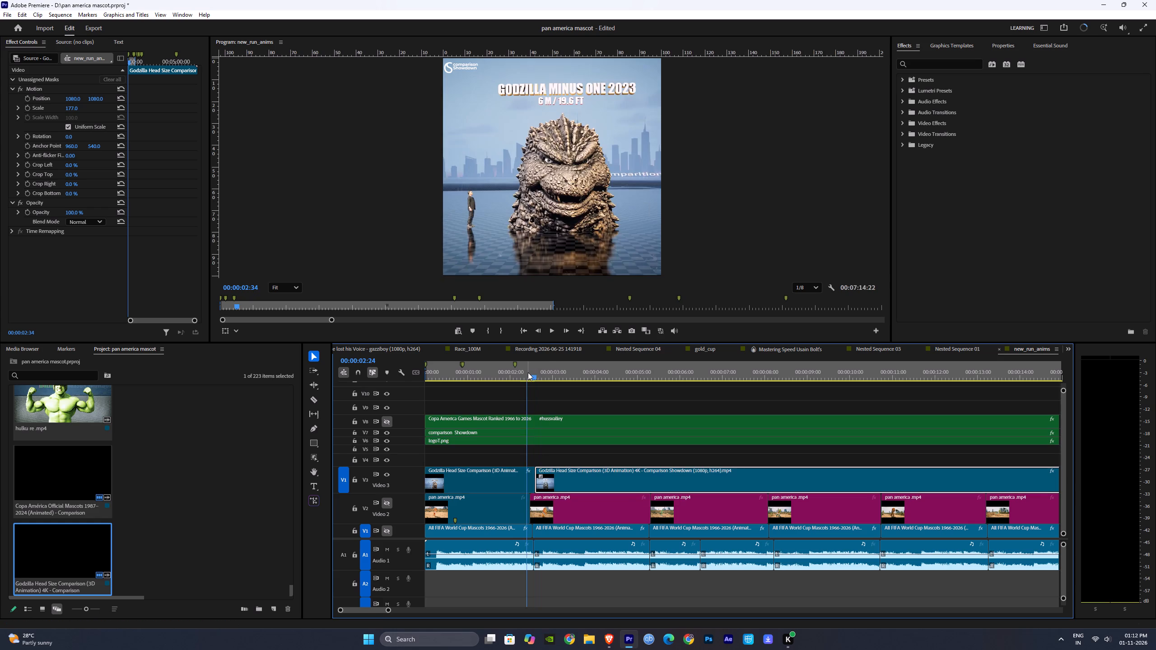
key(space)
click(528, 372)
key(space)
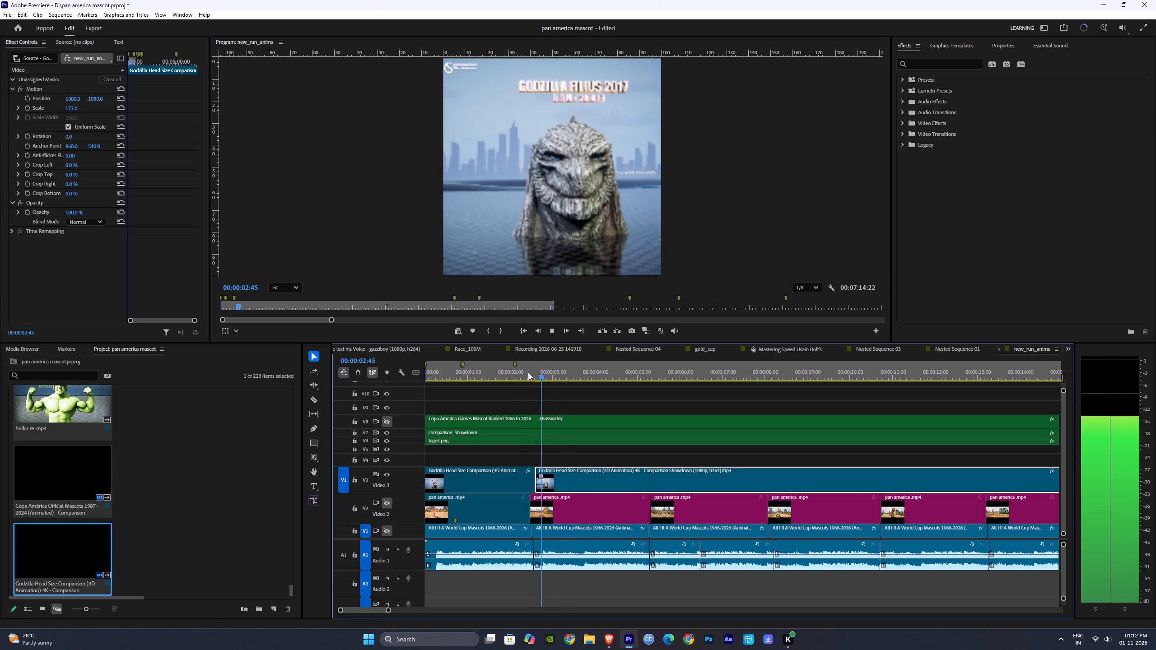
key(space)
drag(545, 372, 543, 377)
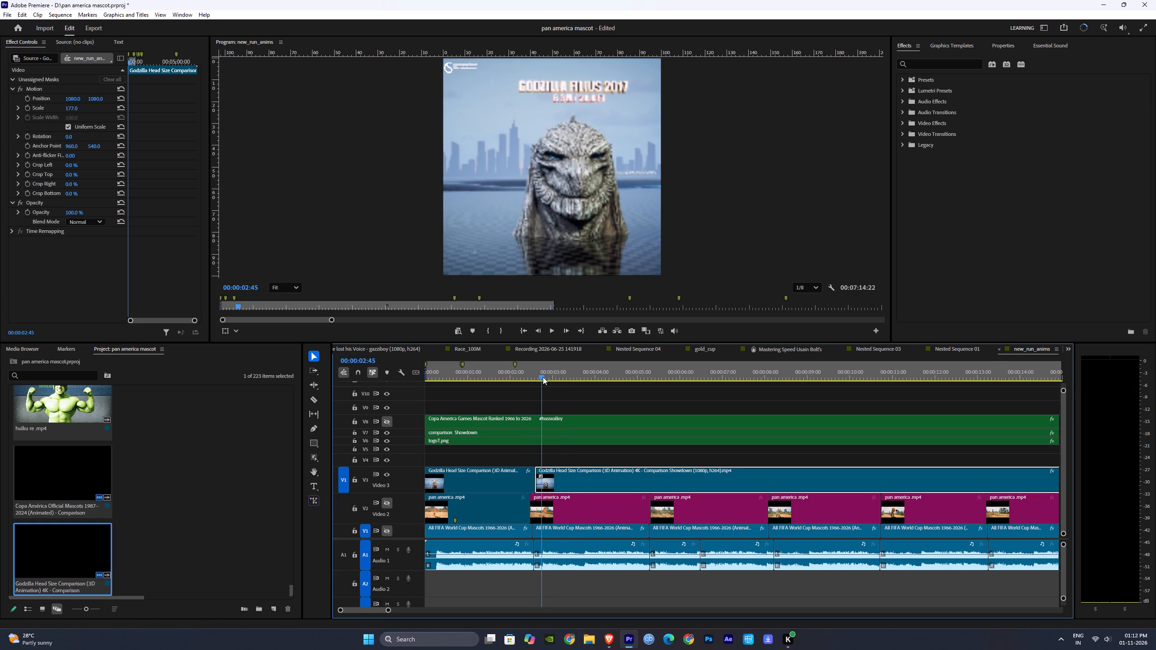
drag(543, 377, 543, 377)
drag(540, 483, 547, 487)
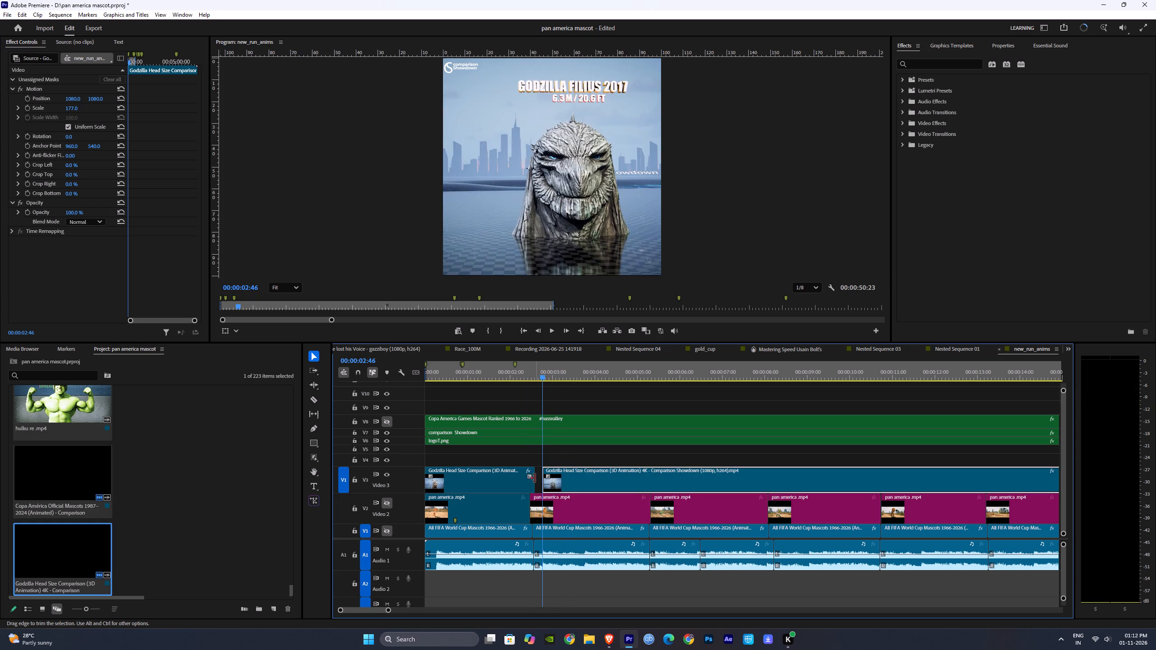
drag(534, 477, 552, 482)
Play through the second Godzilla clip on V3 and split it at 00:00:05:21.
drag(541, 376, 528, 376)
key(space)
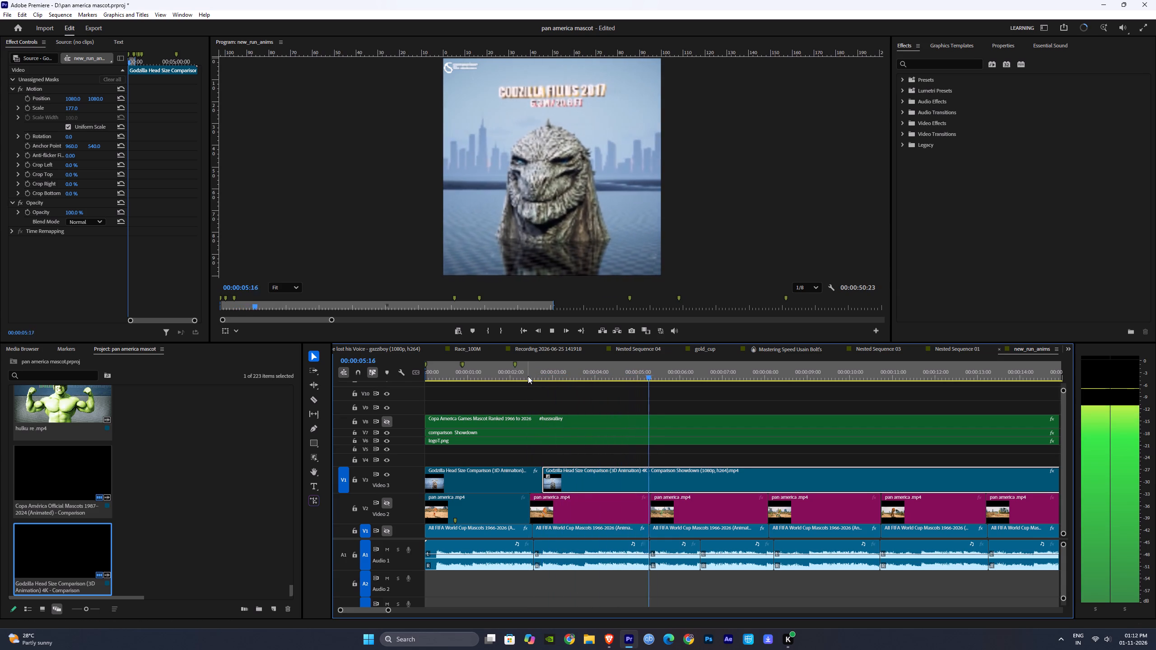
key(space)
drag(657, 375, 653, 373)
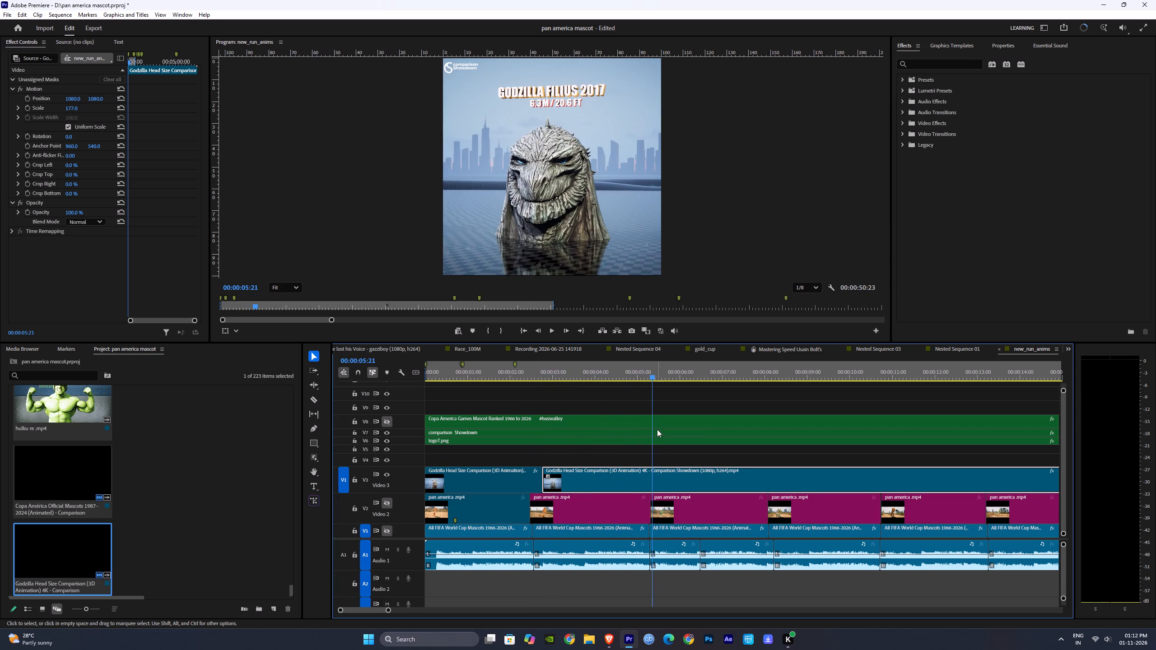
key(c)
click(653, 478)
key(v)
Remove the V3 footage between the second split and 00:00:12:55, moving the Godzilla 1954 clip back behind the second clip.
drag(657, 370, 813, 377)
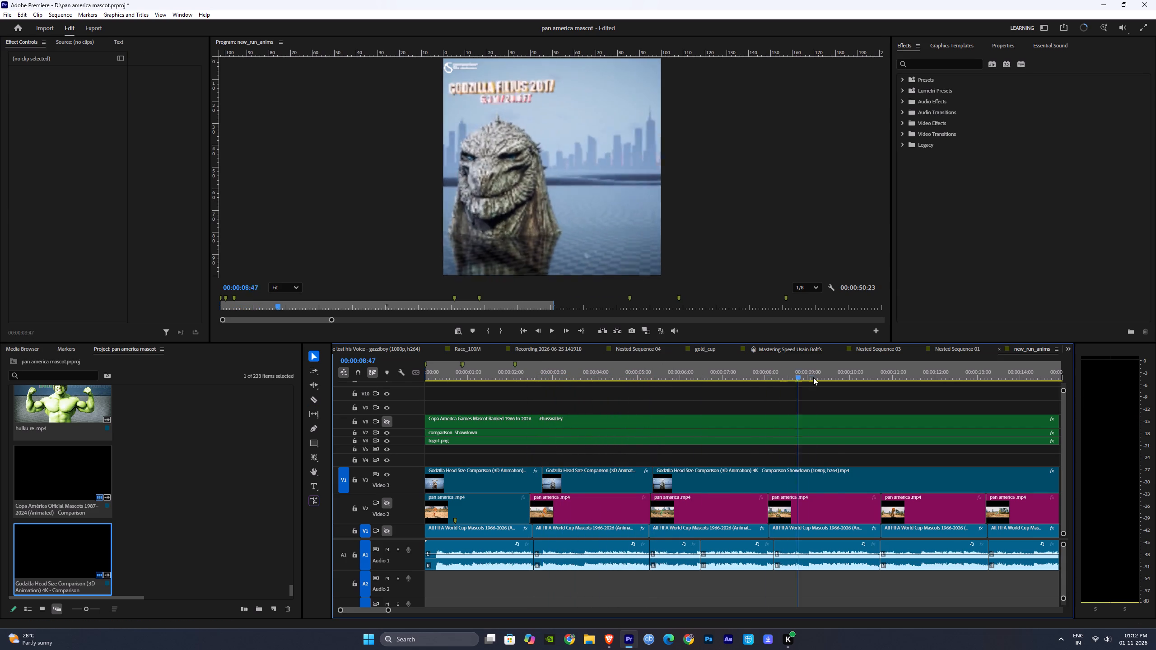
drag(813, 377, 975, 392)
key(c)
click(974, 482)
key(v)
click(942, 483)
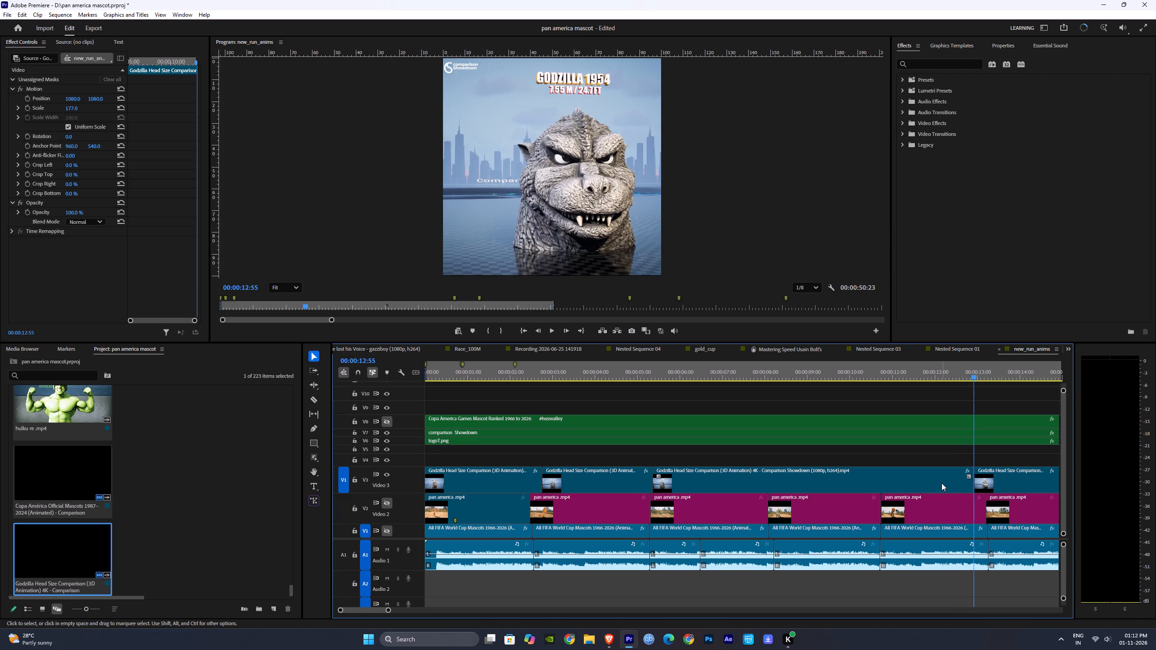
key(Delete)
drag(1035, 478, 713, 472)
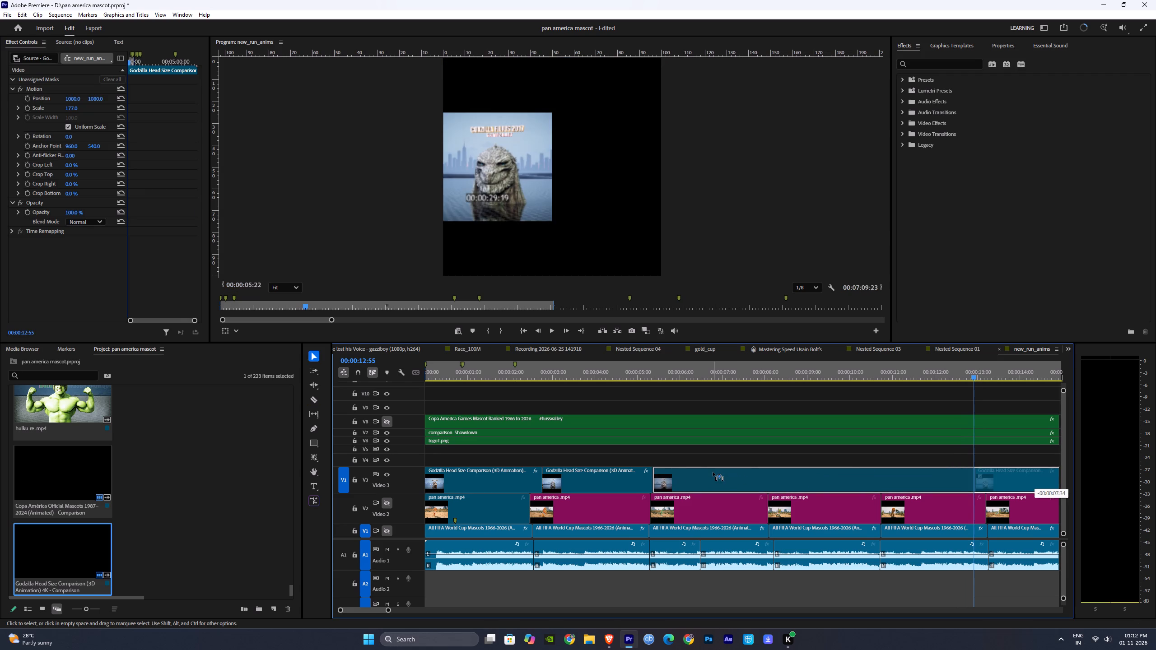
drag(713, 472, 715, 472)
Extend the second Godzilla clip's end to meet the Godzilla 1954 clip and play the transition.
drag(652, 371, 640, 370)
key(space)
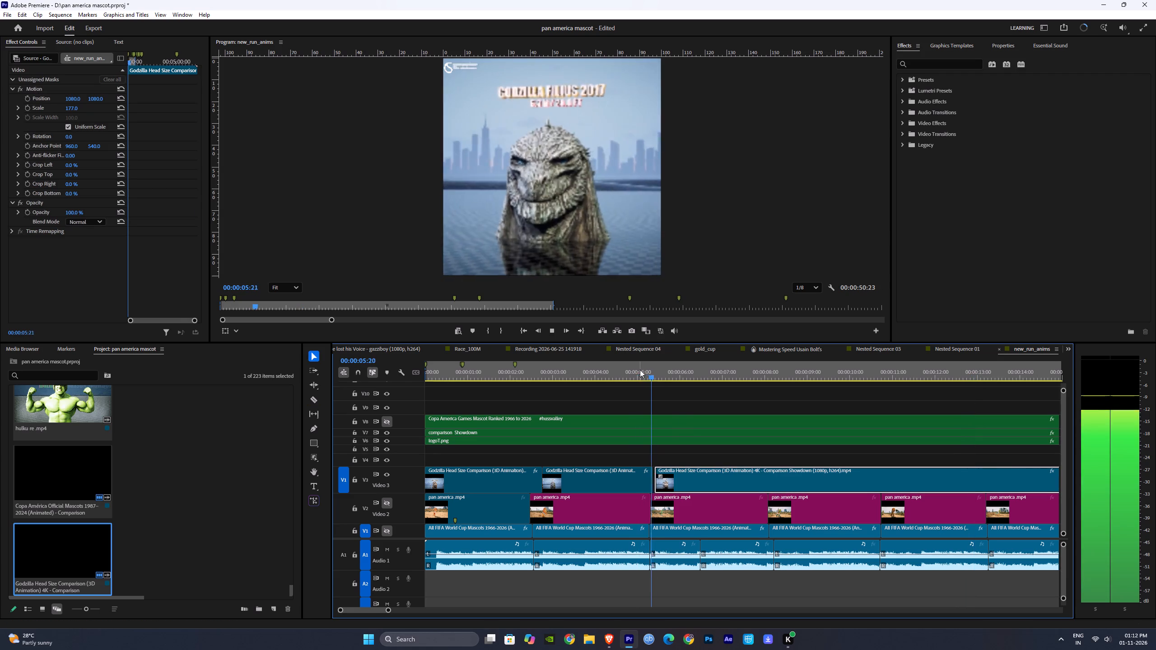
drag(654, 367, 643, 370)
drag(651, 483, 662, 486)
key(space)
key(space)
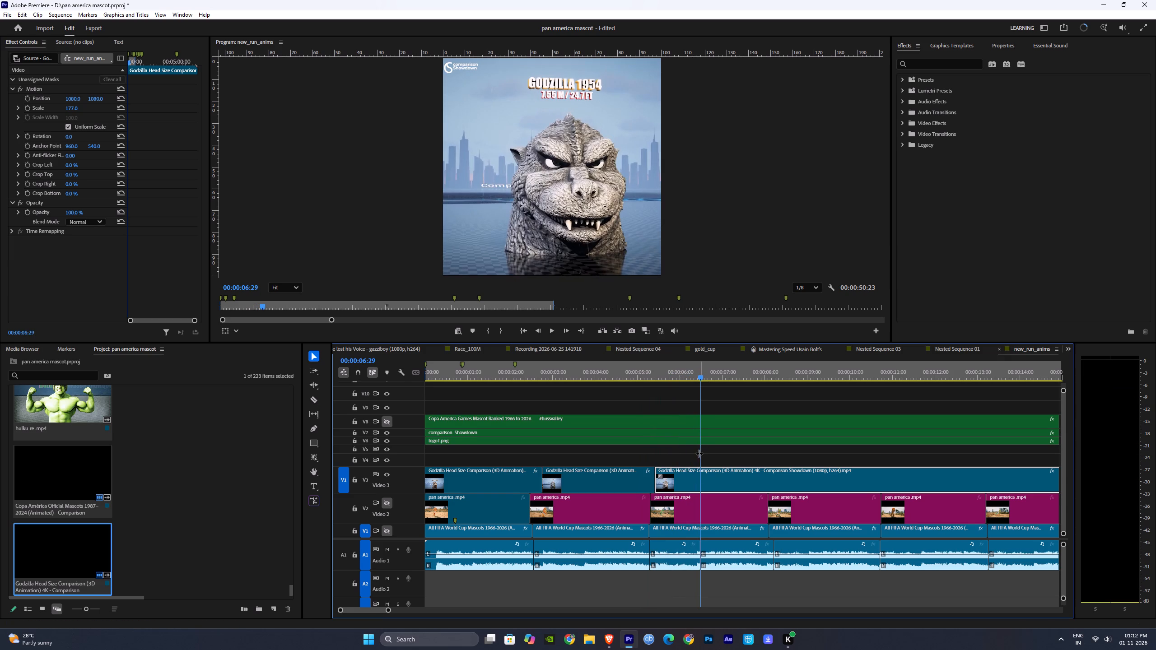
Split the V3 footage near 00:00:06:29, delete the preceding part, and move the Godzilla 1954 clip back against the second clip.
key(c)
click(697, 478)
key(v)
click(677, 478)
key(Delete)
drag(767, 478, 742, 478)
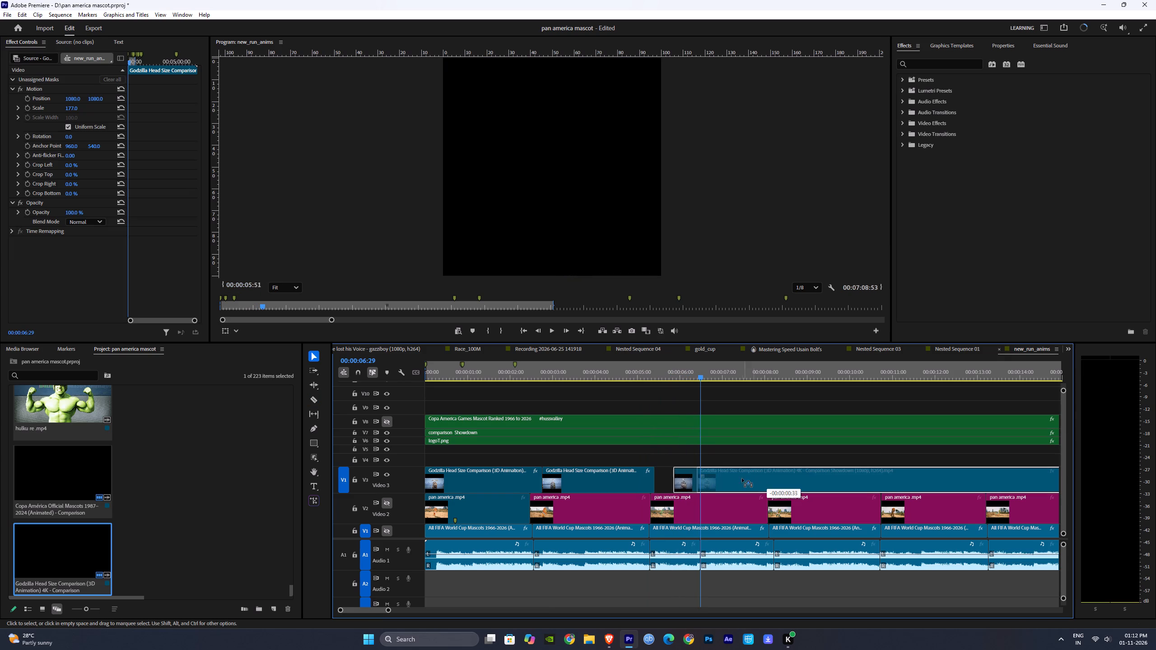
drag(742, 478, 725, 475)
Scrub back to the earlier clips and play V3 through the transition into the Godzilla 1954 clip.
click(657, 376)
key(space)
drag(652, 374, 583, 374)
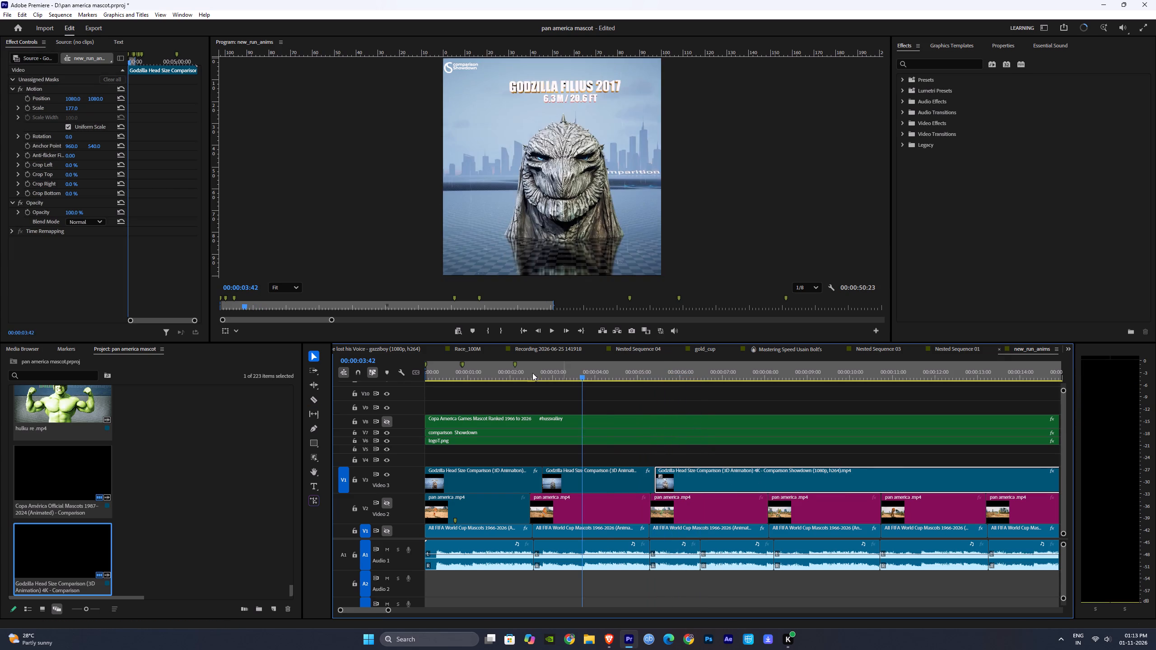
drag(567, 363, 347, 413)
key(space)
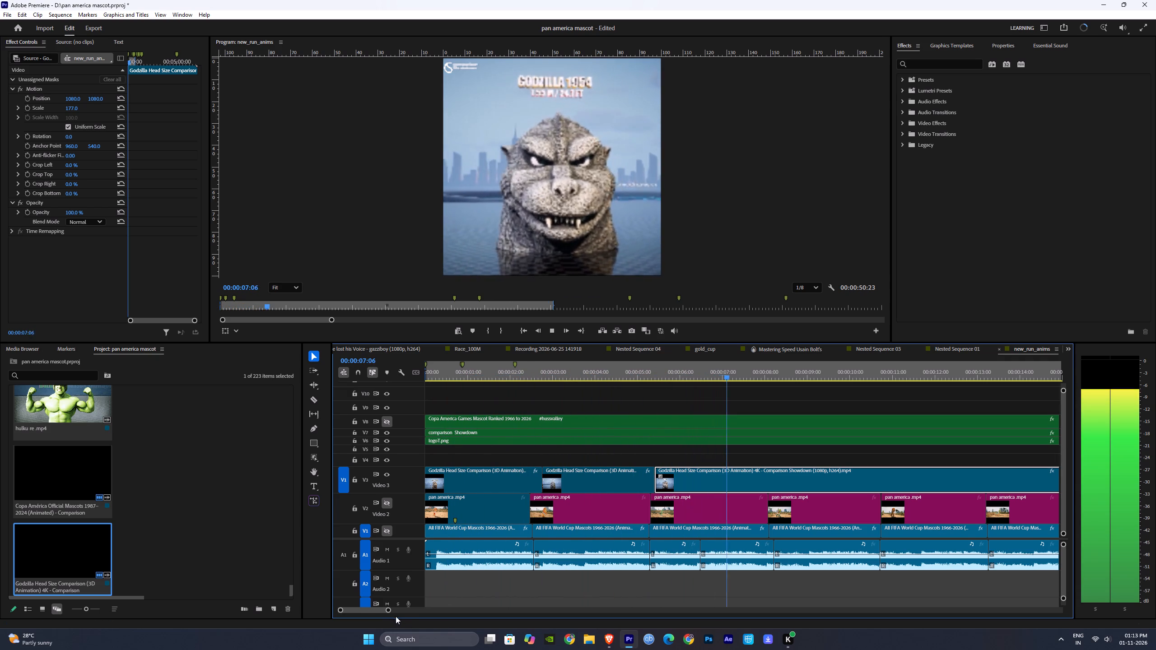
drag(386, 608, 430, 608)
key(space)
Replay the transition into the Godzilla 1954 clip against the pan america clips and scan the V3 footage beyond it.
alt+scroll(481, 488, up, 6)
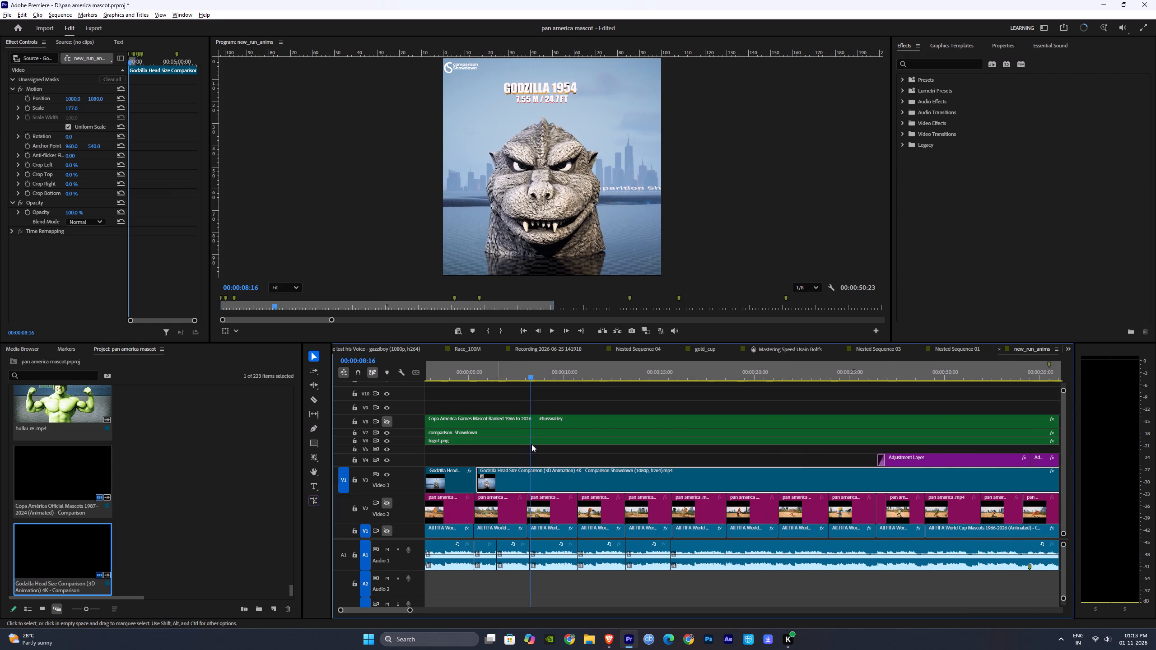
alt+scroll(537, 438, down, 16)
alt+scroll(537, 441, down, 6)
alt+scroll(537, 444, up, 9)
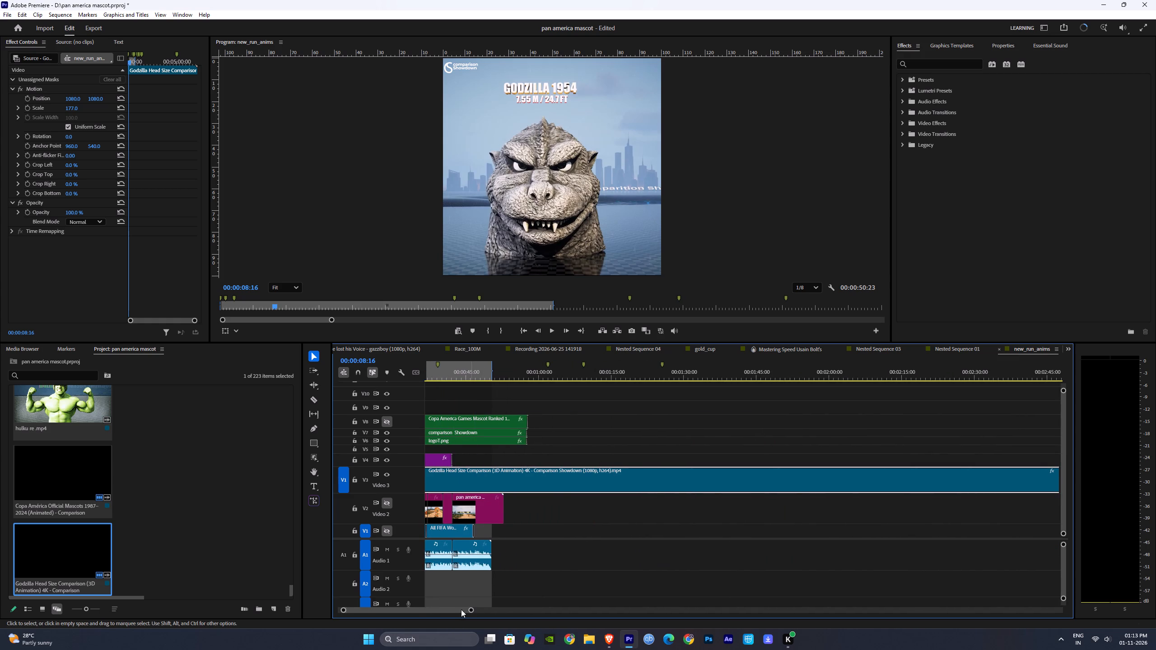
drag(461, 609, 425, 613)
drag(468, 611, 416, 611)
alt+scroll(566, 507, up, 2)
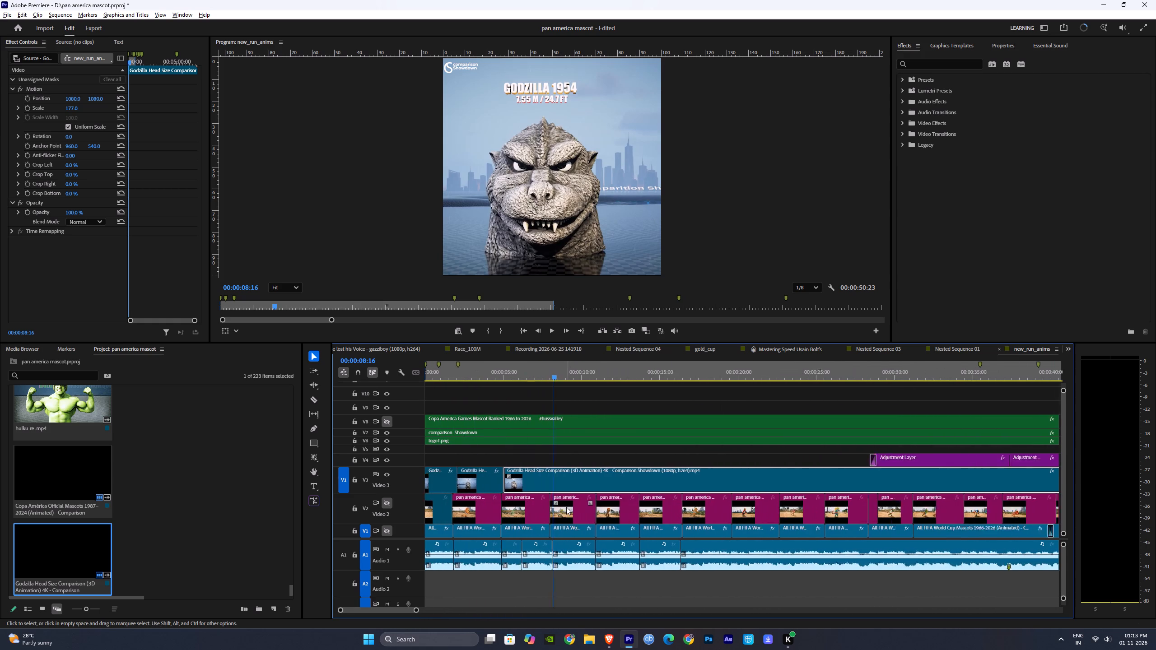
alt+scroll(566, 507, up, 2)
click(476, 378)
key(space)
alt+scroll(565, 482, up, 4)
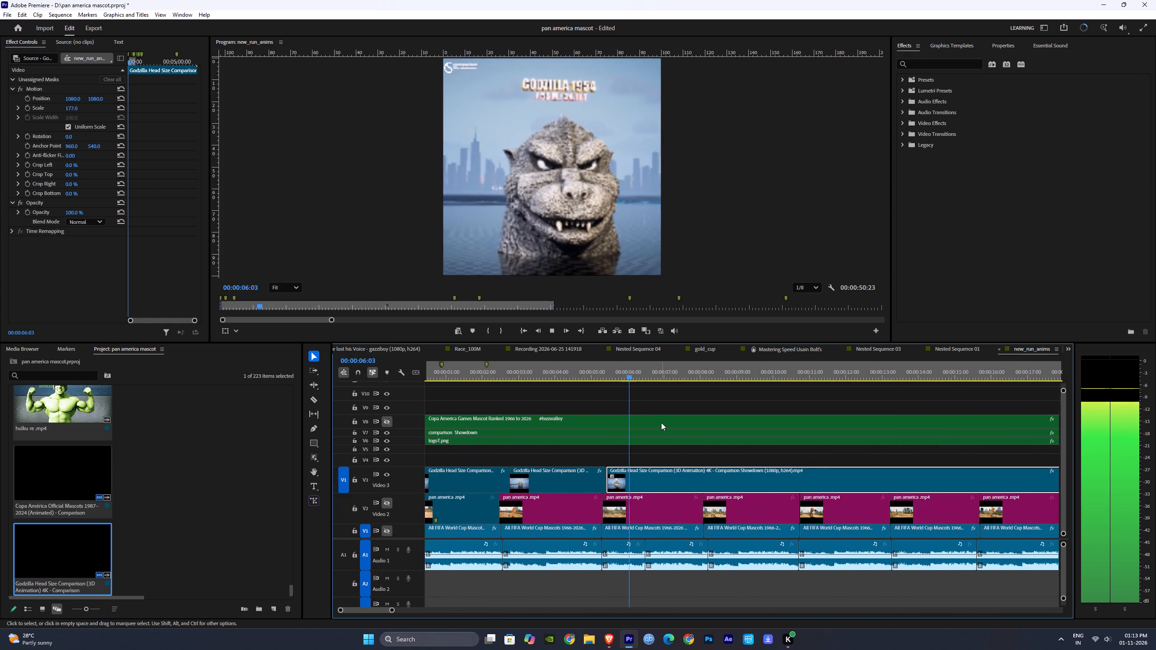
alt+scroll(676, 434, down, 3)
drag(616, 376, 678, 381)
key(space)
alt+scroll(764, 461, up, 3)
key(space)
drag(701, 371, 488, 394)
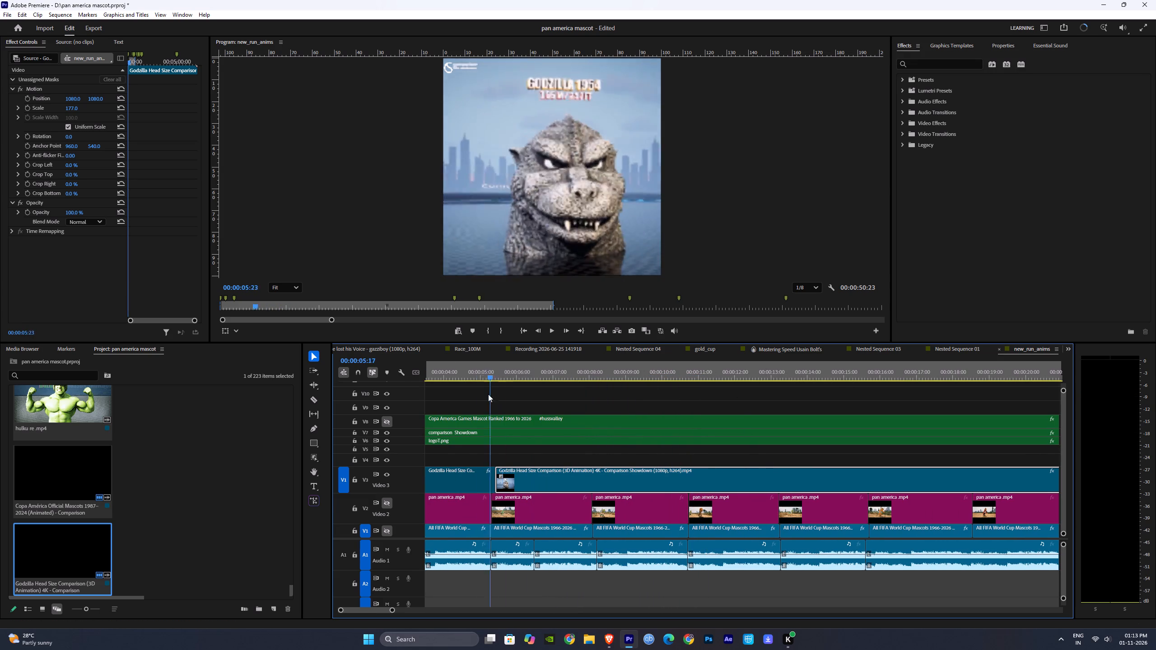
drag(488, 394, 479, 394)
key(space)
drag(522, 376, 700, 391)
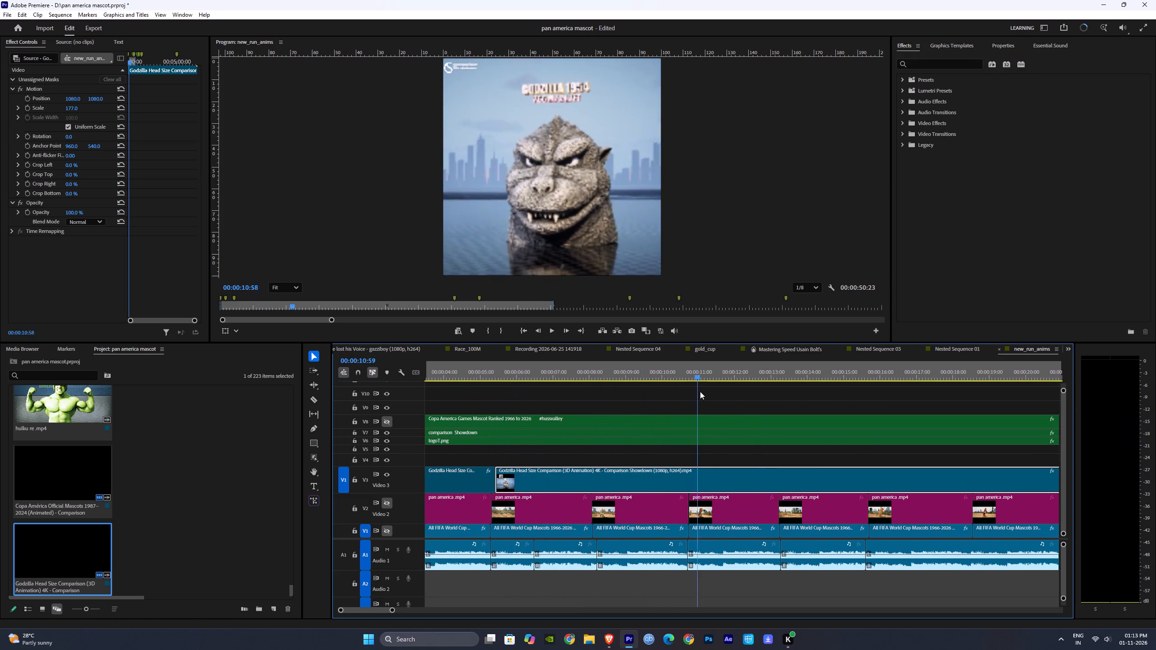
drag(700, 391, 939, 410)
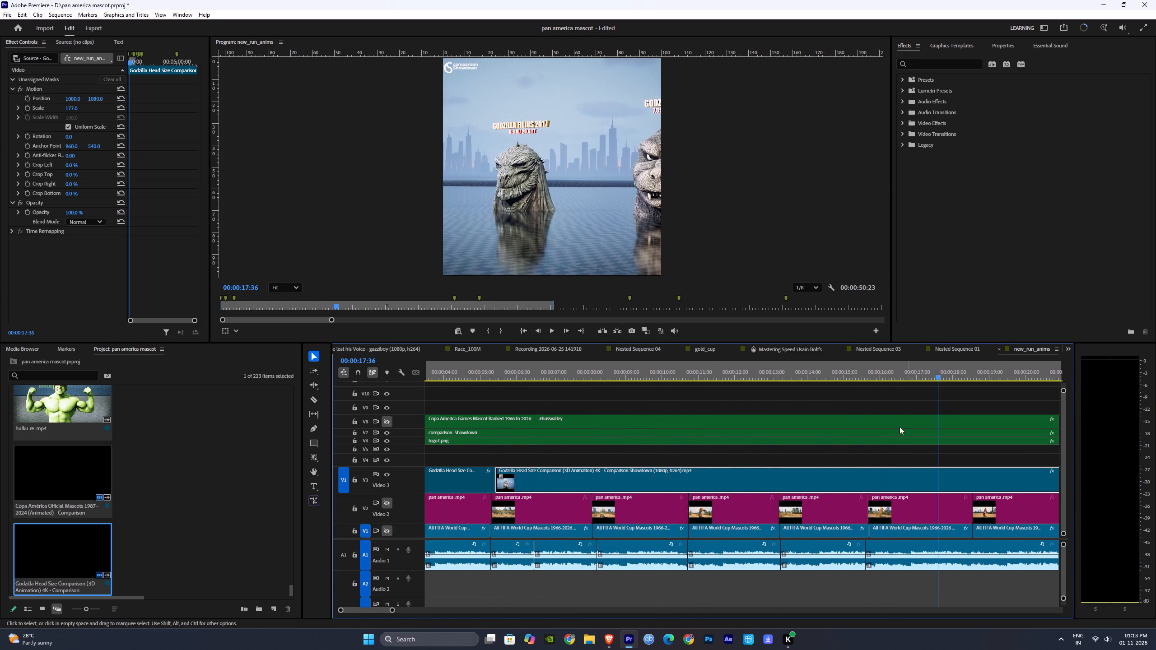
Play through the Godzilla 1954 clip on V3 and split it at 00:00:08:00.
drag(393, 611, 411, 610)
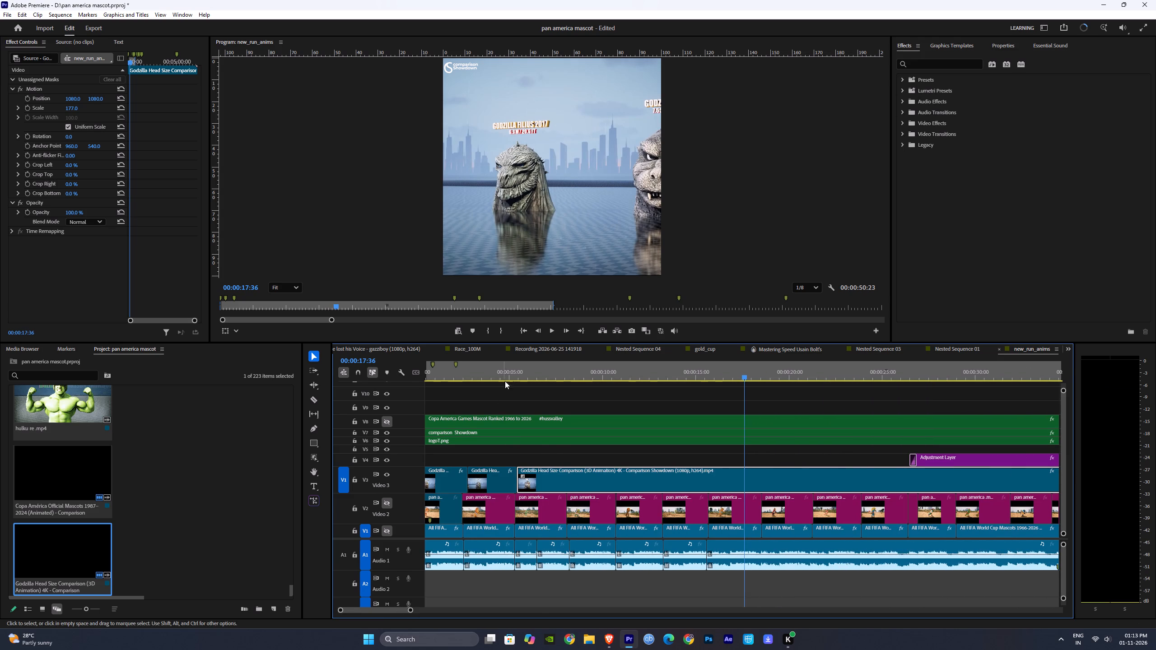
drag(518, 375, 522, 390)
key(space)
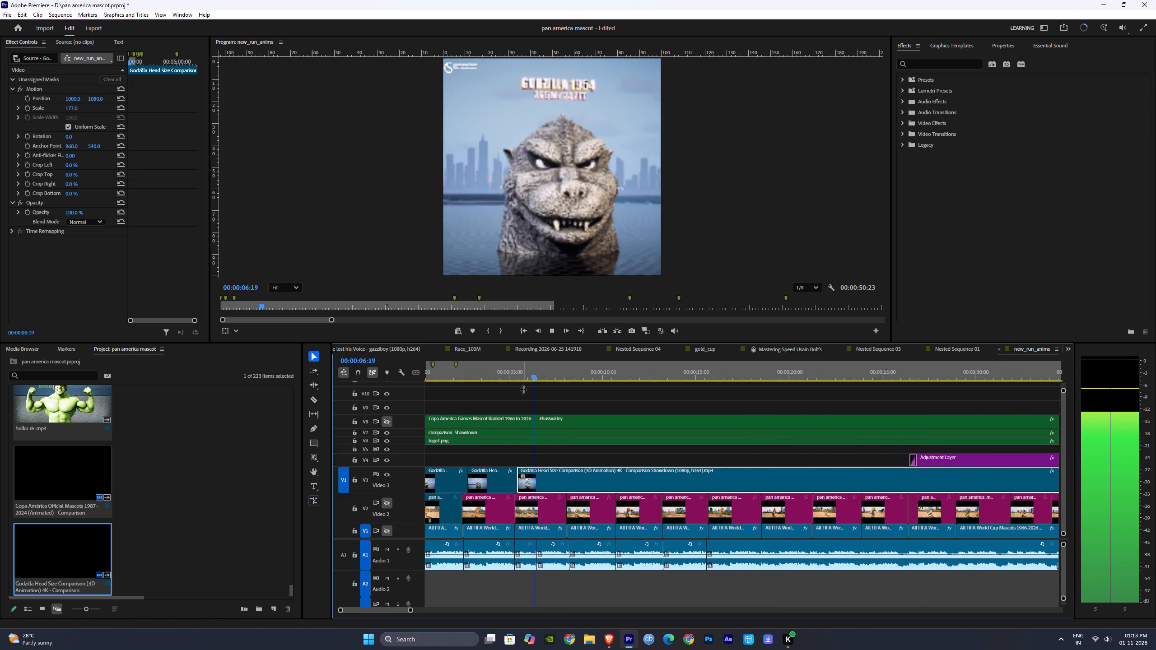
key(space)
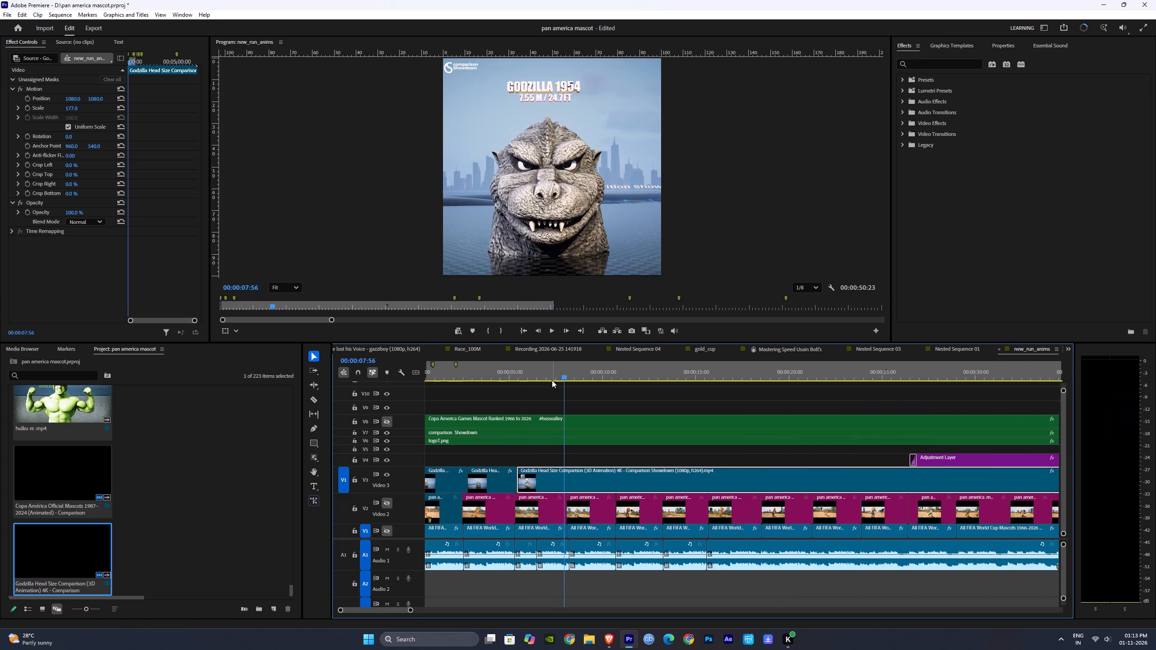
drag(564, 372, 567, 379)
key(c)
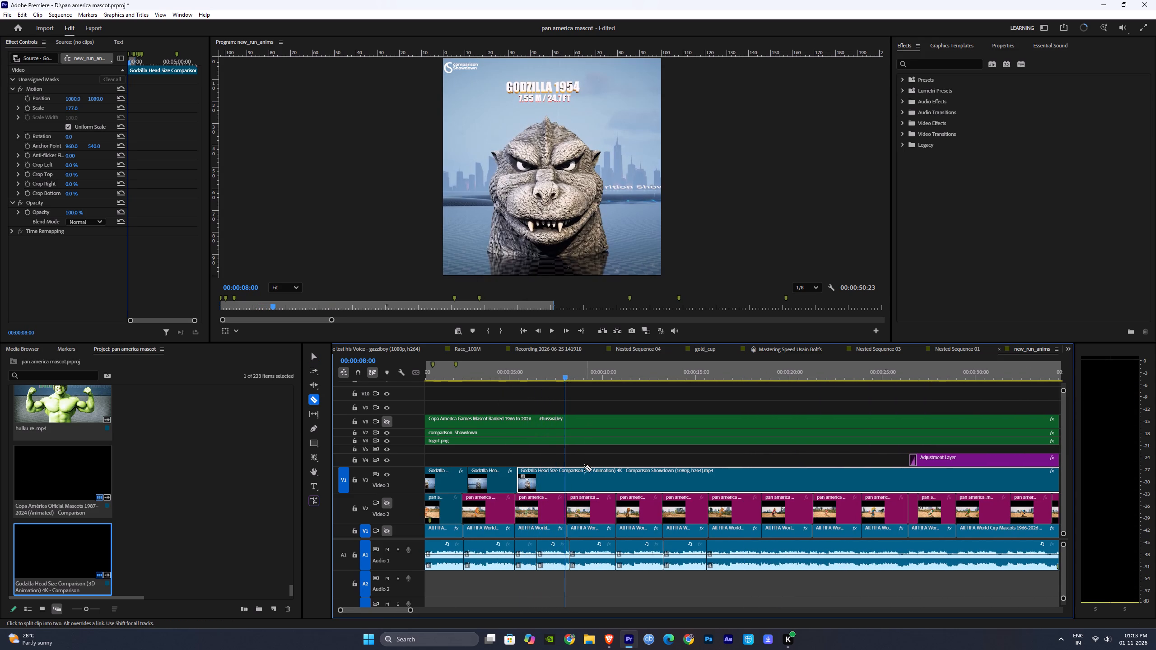
click(565, 477)
key(v)
Remove the V3 footage between 00:00:08:00 and about 00:00:23:41, moving the Godzilla 2001-2003 clip back behind the Godzilla 1954 clip.
drag(572, 372, 904, 396)
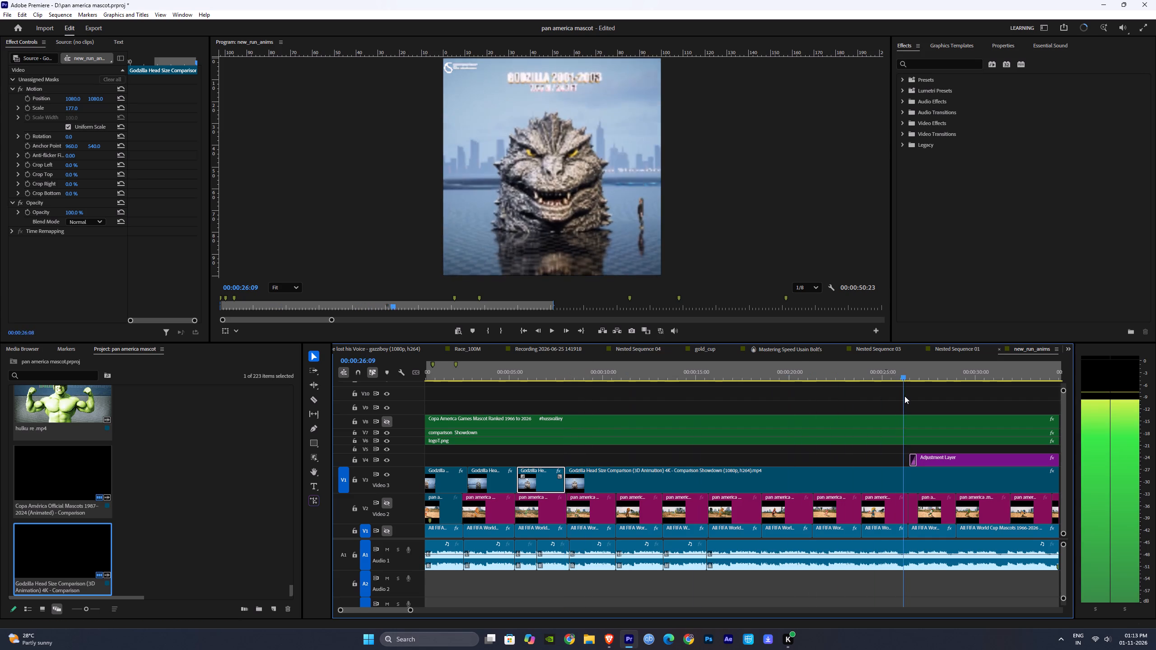
drag(904, 396, 856, 402)
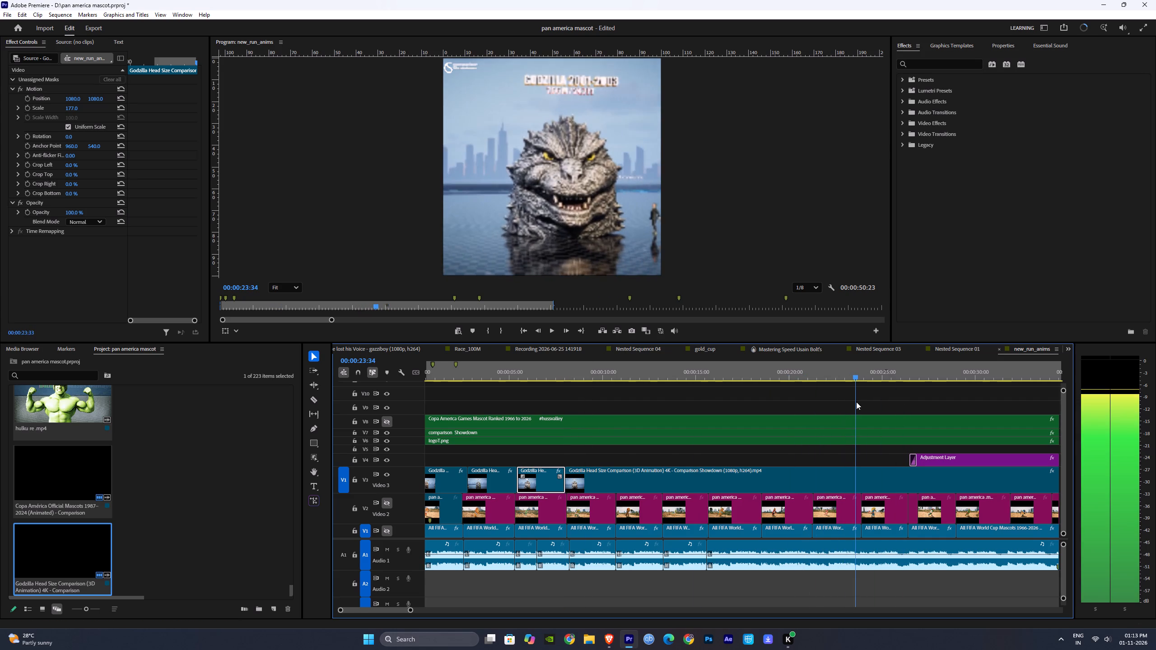
drag(856, 402, 858, 402)
key(c)
click(856, 484)
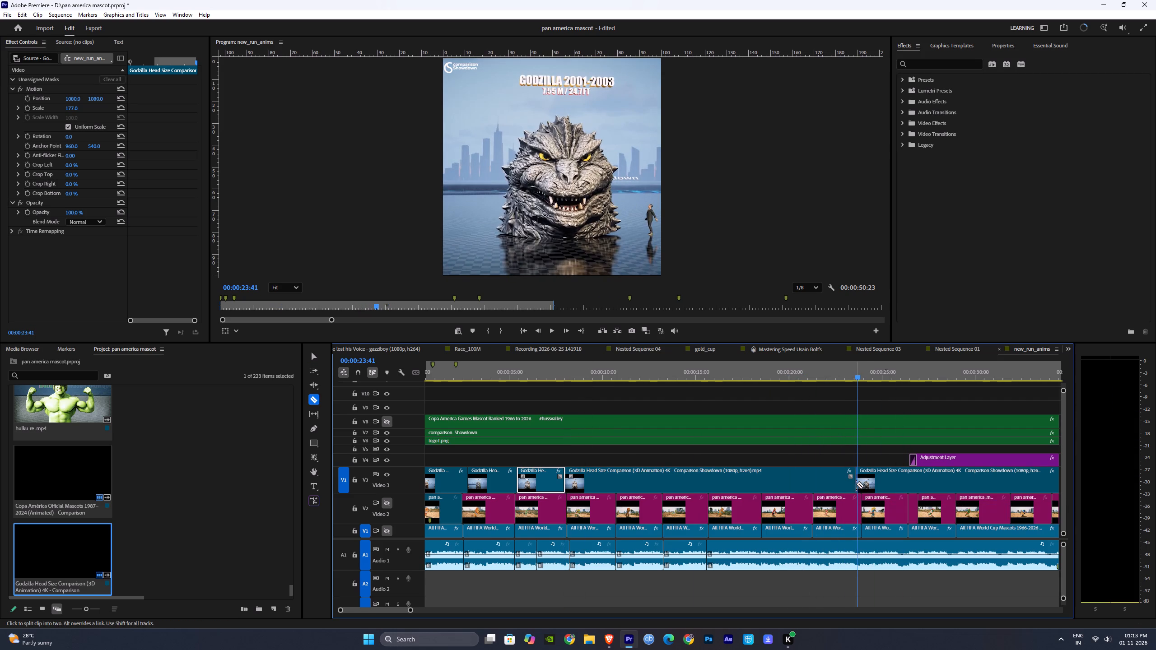
key(v)
click(820, 483)
key(Delete)
drag(910, 481, 629, 476)
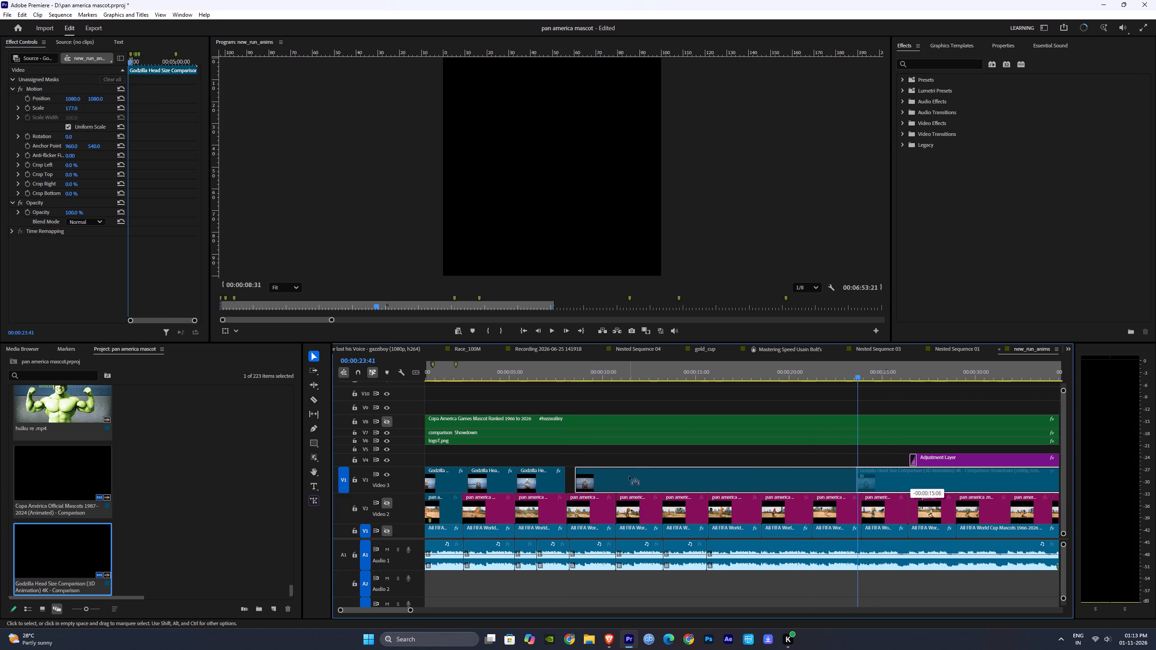
drag(629, 476, 621, 474)
Extend the Godzilla 1954 clip's end to meet the Godzilla 2001-2003 clip and play the transition.
drag(558, 372, 554, 372)
drag(564, 482, 568, 483)
key(space)
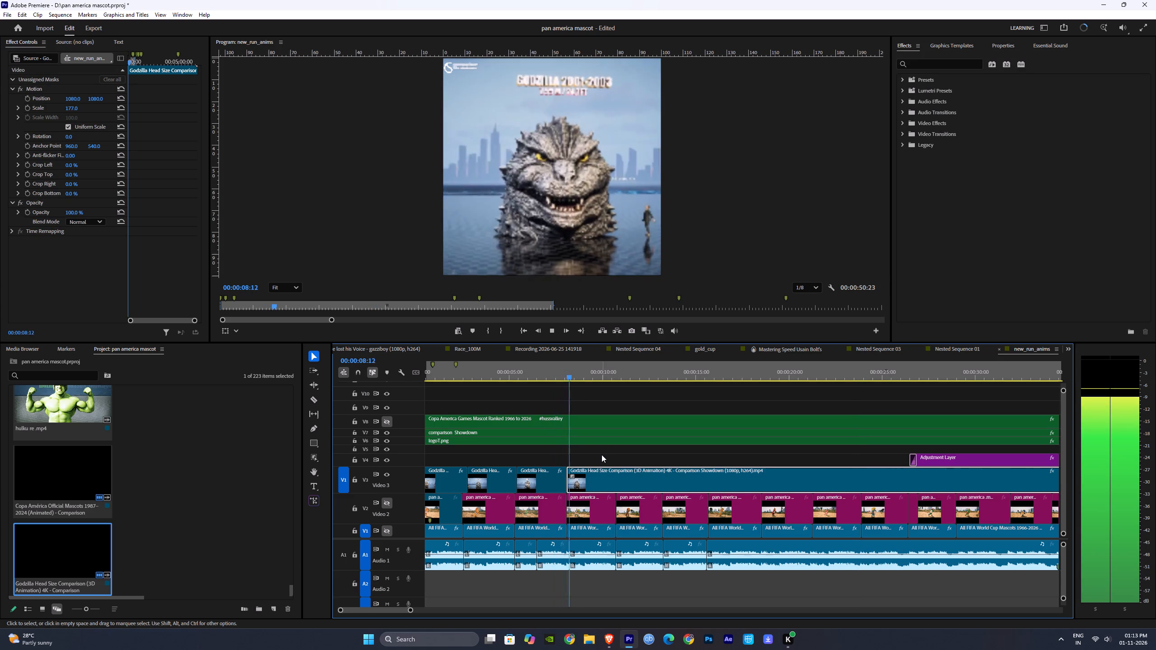
click(618, 452)
click(649, 451)
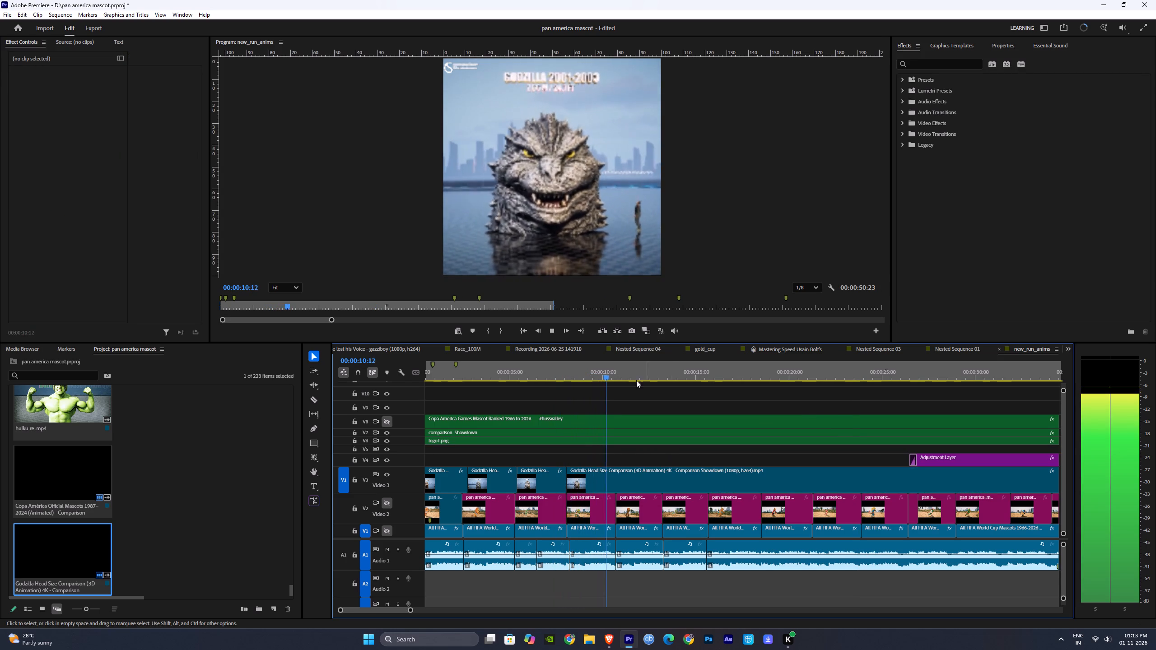
key(space)
Hide track V5, find the Godzilla 1955-1975 head in the V3 footage, and split the clip just before 00:00:24:40.
drag(607, 376, 918, 391)
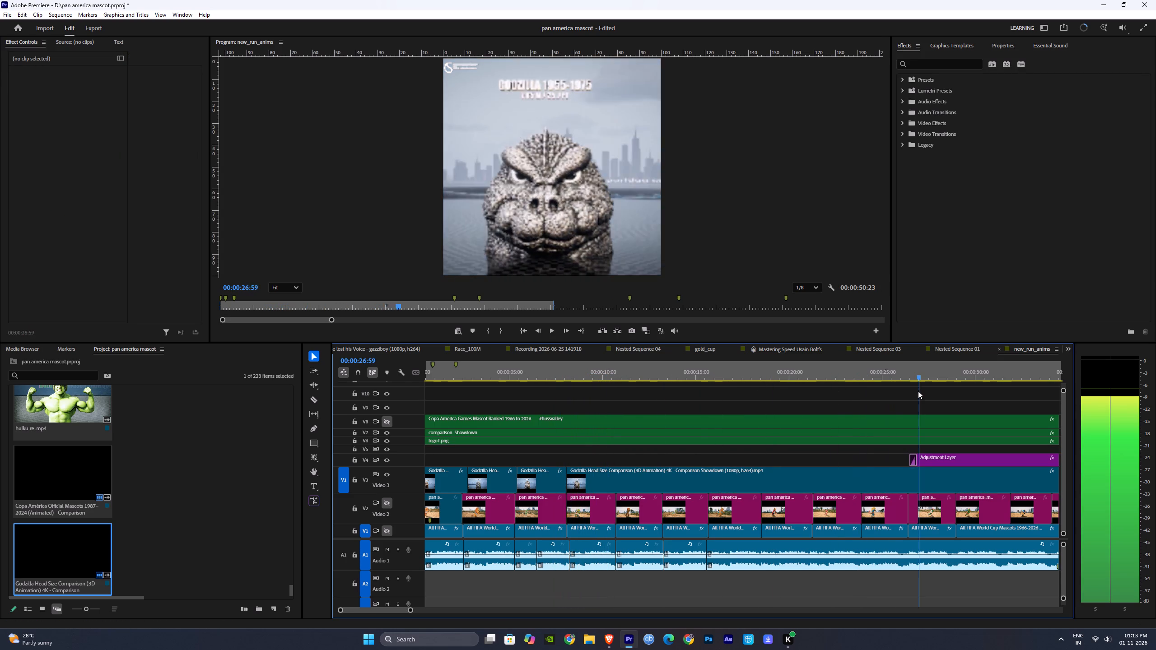
drag(918, 391, 830, 390)
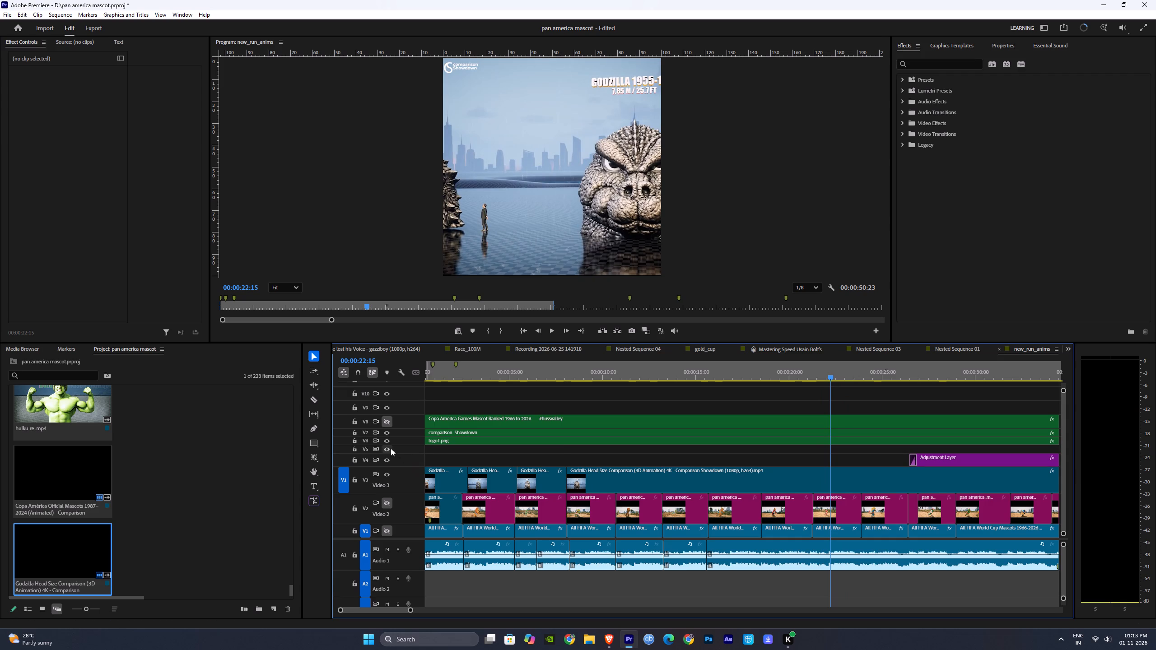
click(388, 448)
key(space)
drag(832, 376, 837, 382)
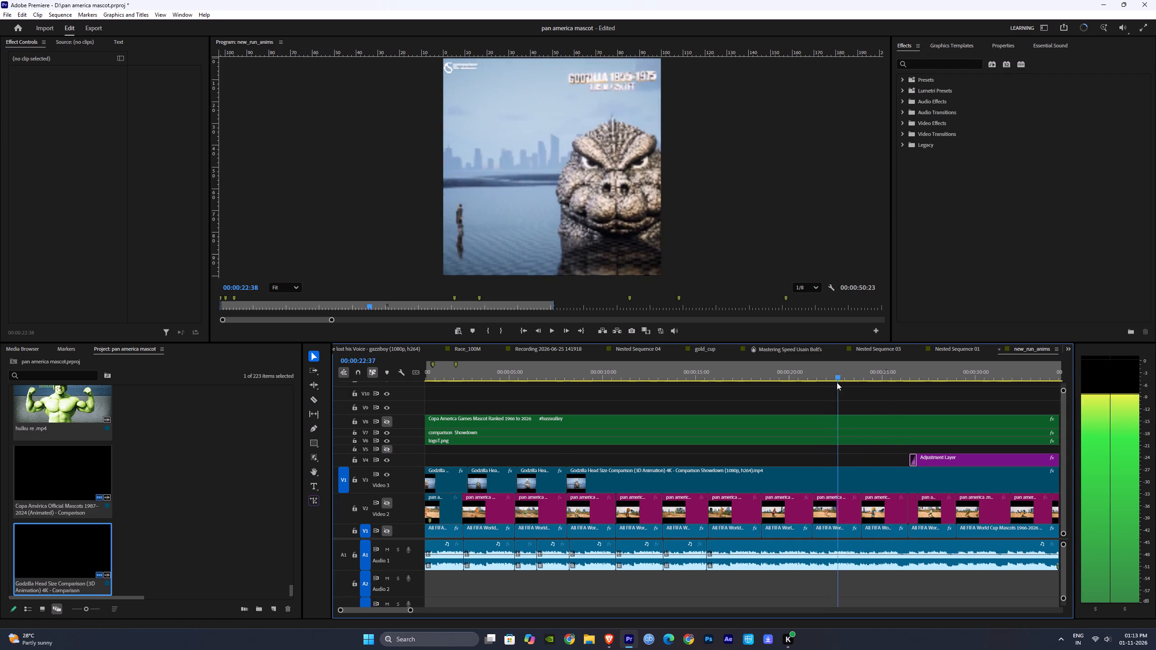
drag(837, 382, 876, 386)
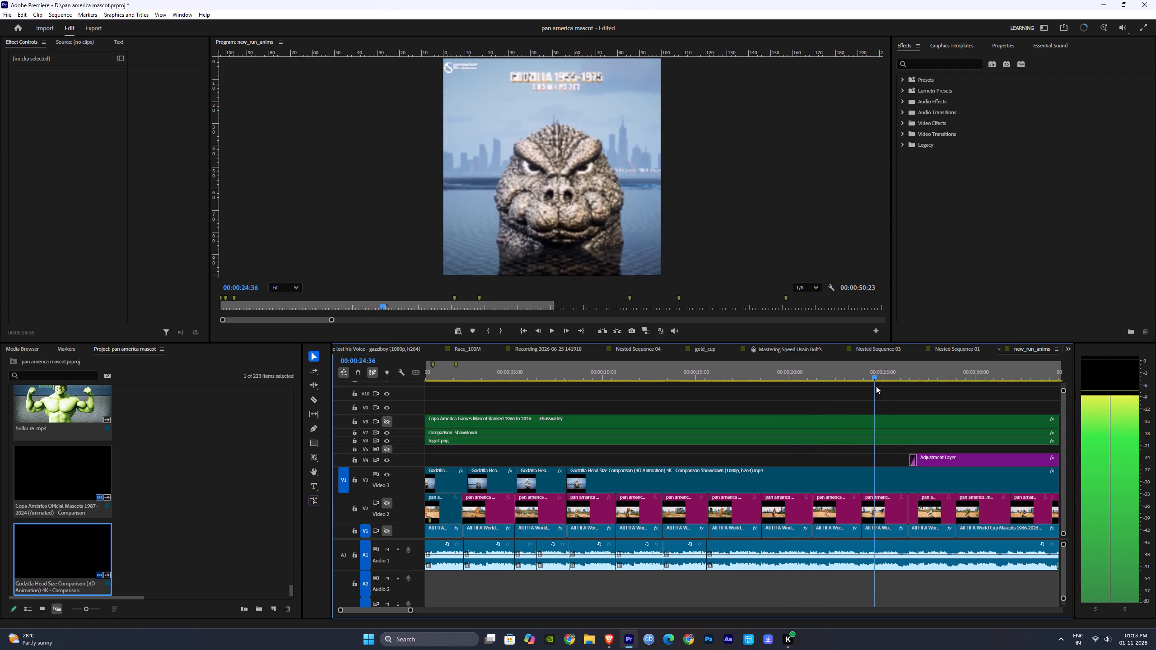
drag(876, 386, 877, 386)
key(c)
click(871, 474)
key(v)
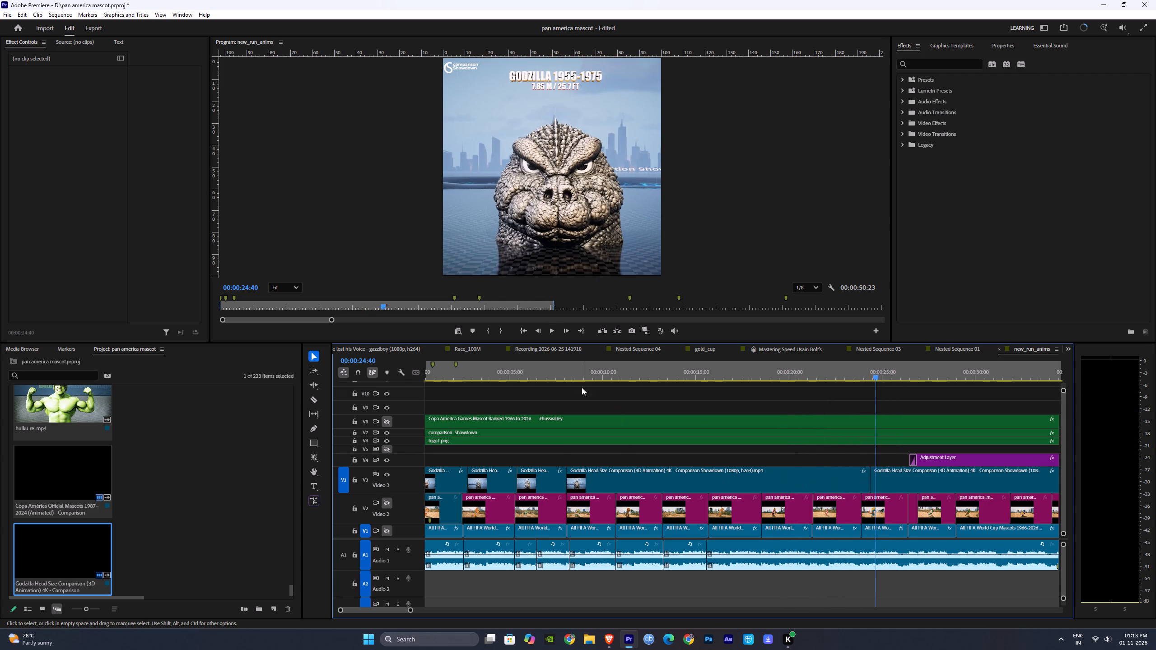
Play around the end of the fourth pan america clip and split the Godzilla 2001-2003 clip on V3 at 00:00:10:46.
drag(570, 378, 620, 387)
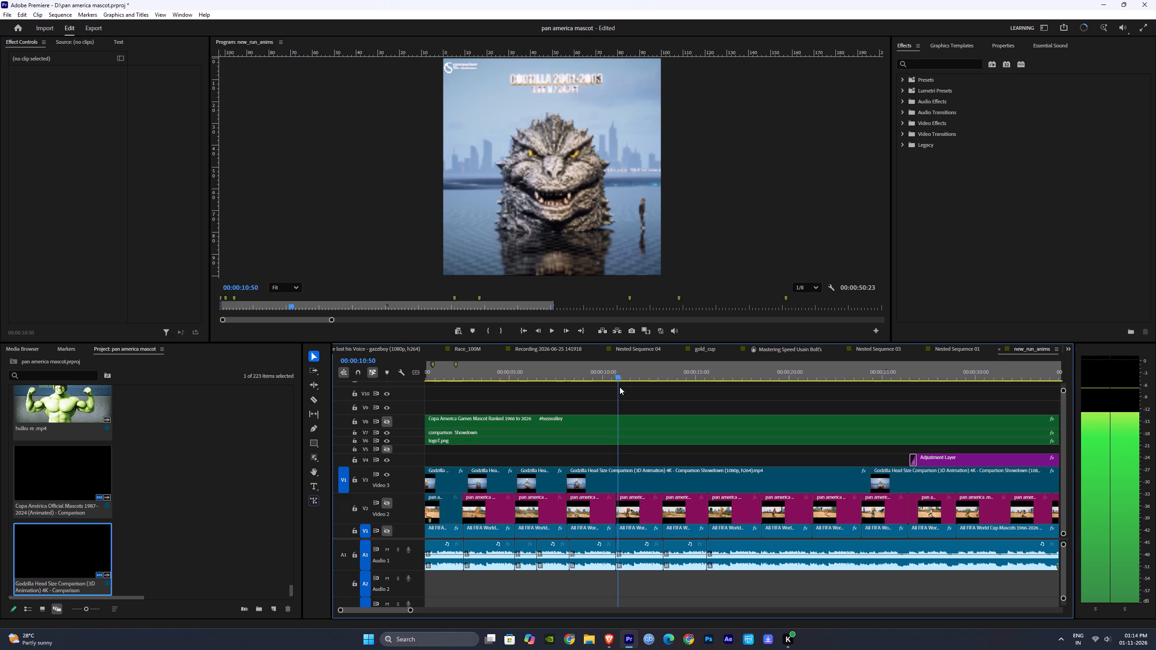
drag(620, 387, 615, 385)
key(space)
key(space)
drag(623, 377, 618, 381)
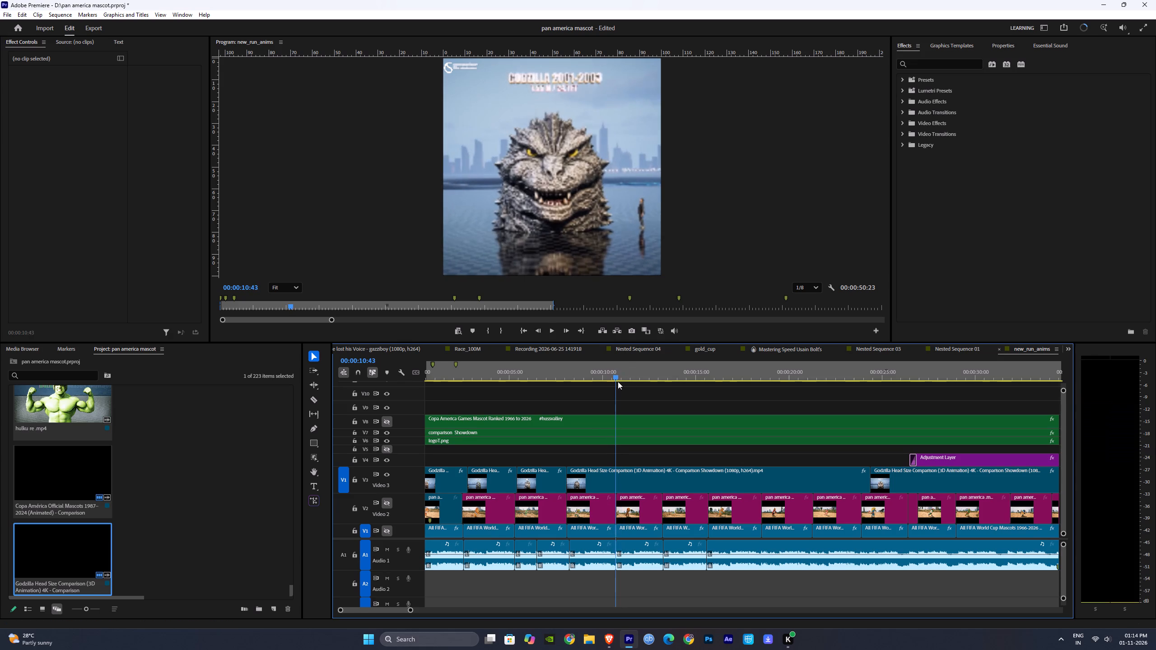
drag(618, 381, 618, 382)
key(c)
click(616, 475)
key(v)
Delete the V3 footage between the last two splits and move the Godzilla 1955-1975 clip back against the Godzilla 2001-2003 clip.
click(693, 476)
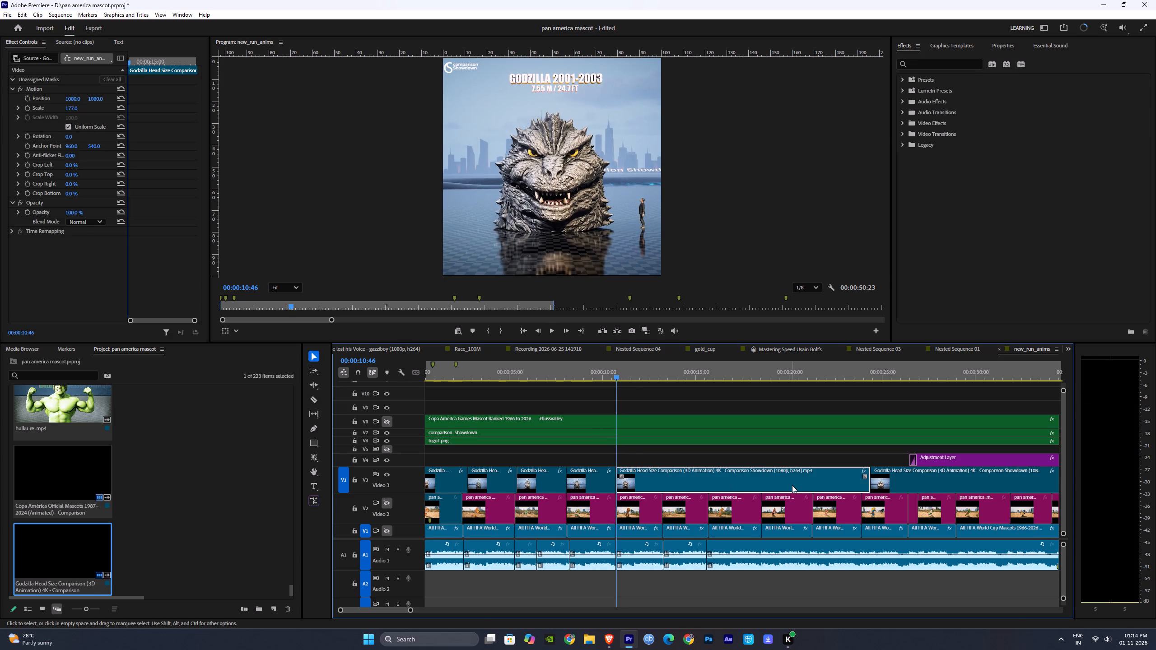
key(Delete)
drag(951, 476, 709, 485)
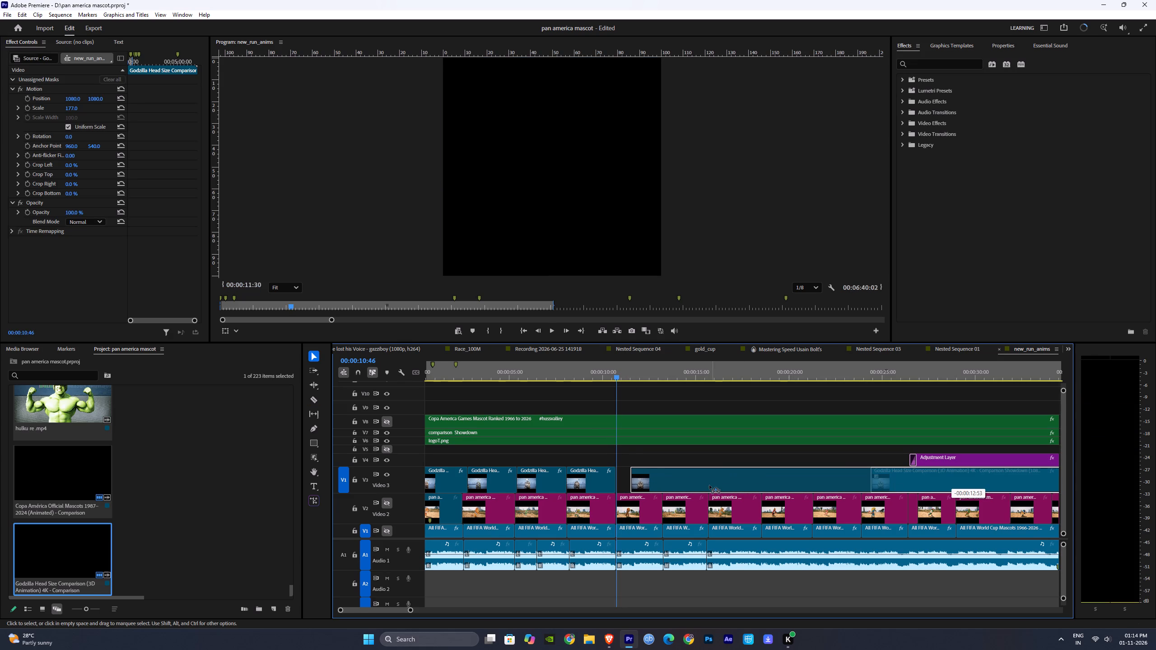
drag(709, 485, 697, 483)
Play the transition from the Godzilla 2001-2003 clip into the Godzilla 1955-1975 clip.
click(606, 376)
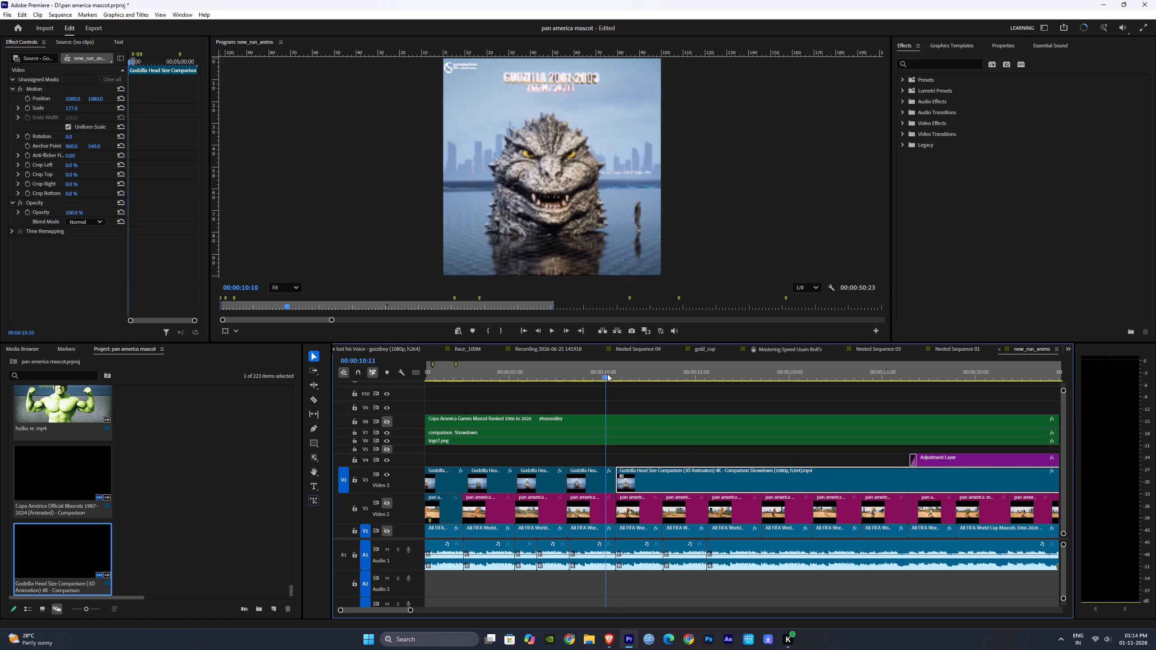
key(space)
click(656, 447)
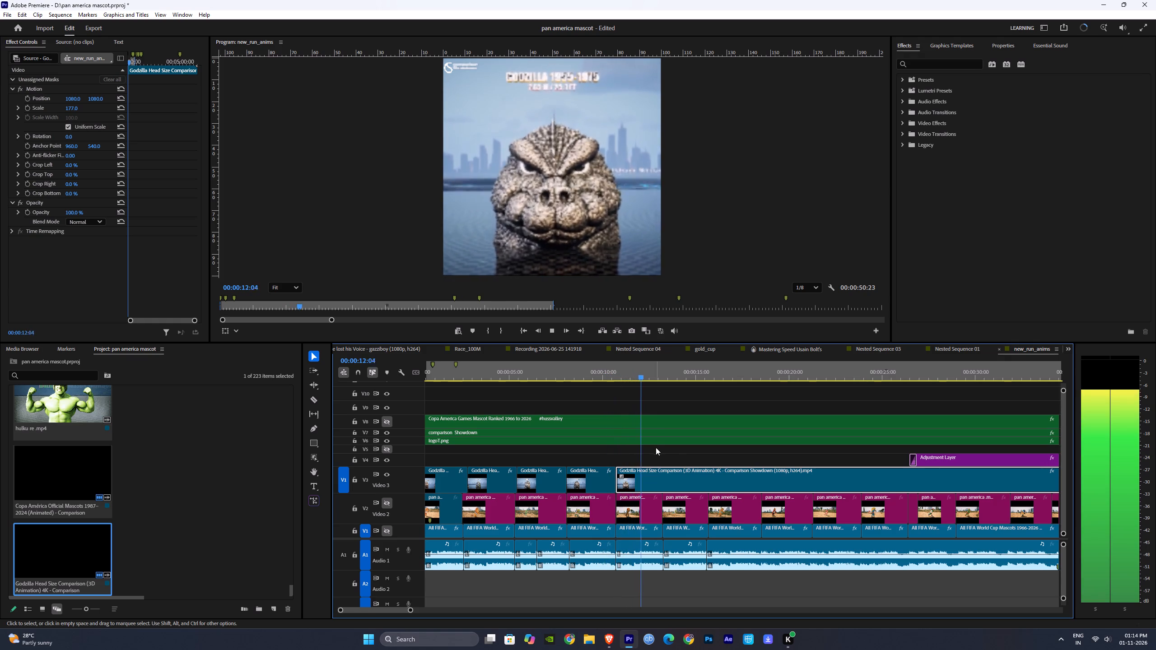
click(677, 450)
key(space)
key(space)
Split the Godzilla 1955-1975 clip on V3 at 00:00:13:14, in line with the pan america cut.
drag(664, 373, 723, 373)
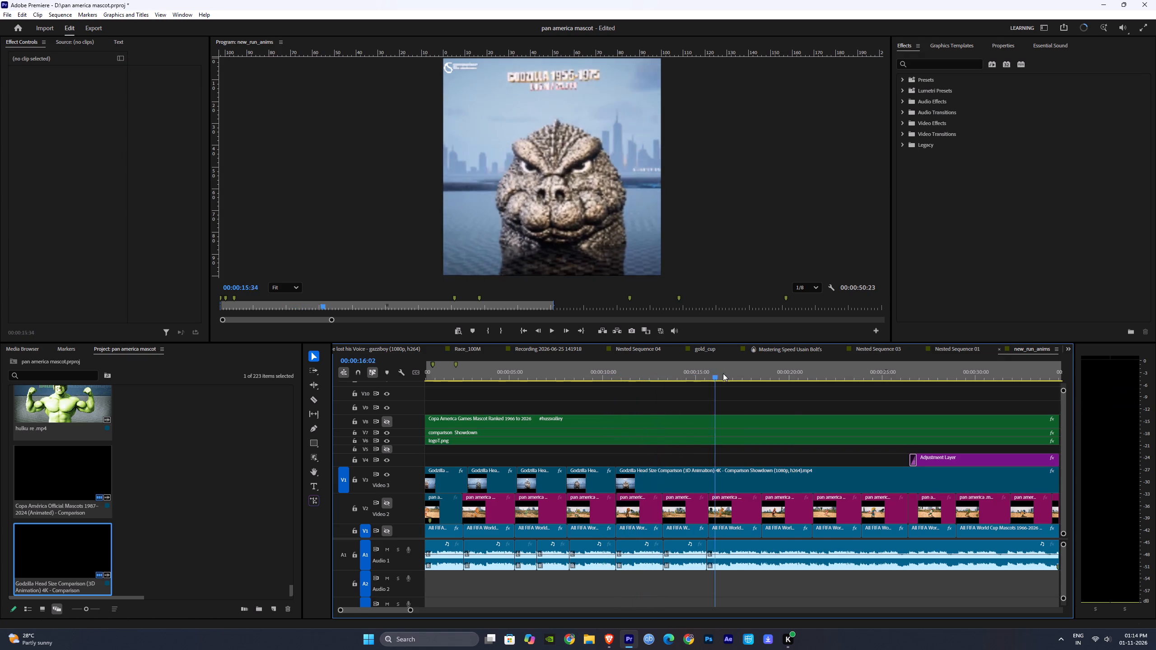
drag(723, 373, 664, 383)
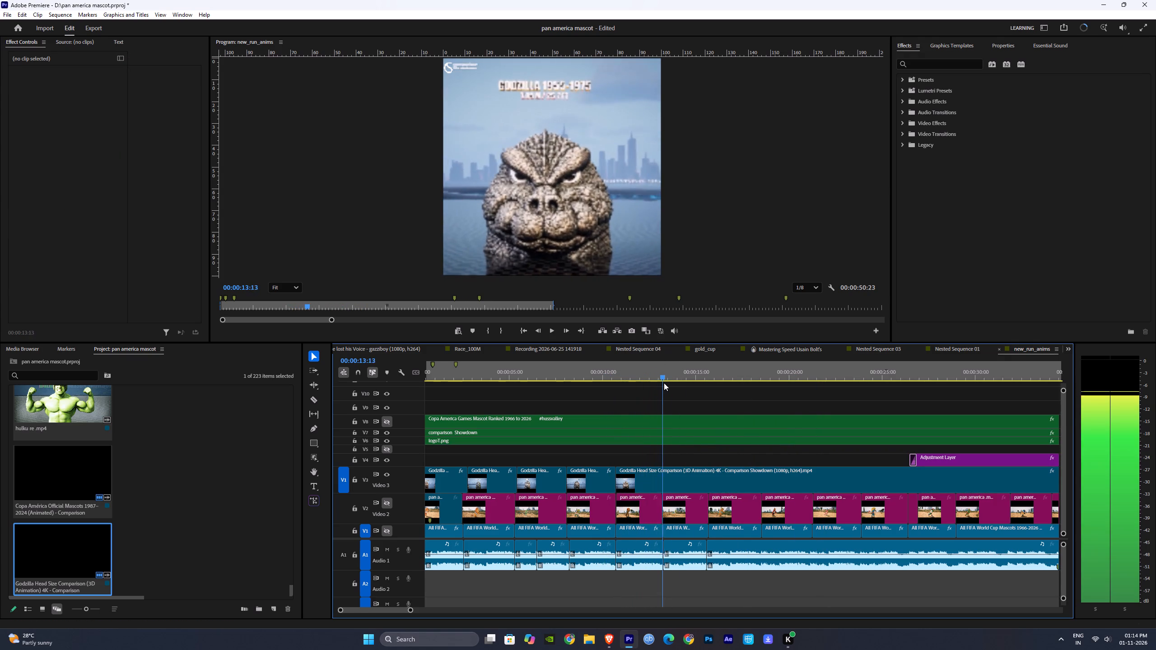
drag(664, 383, 664, 381)
key(c)
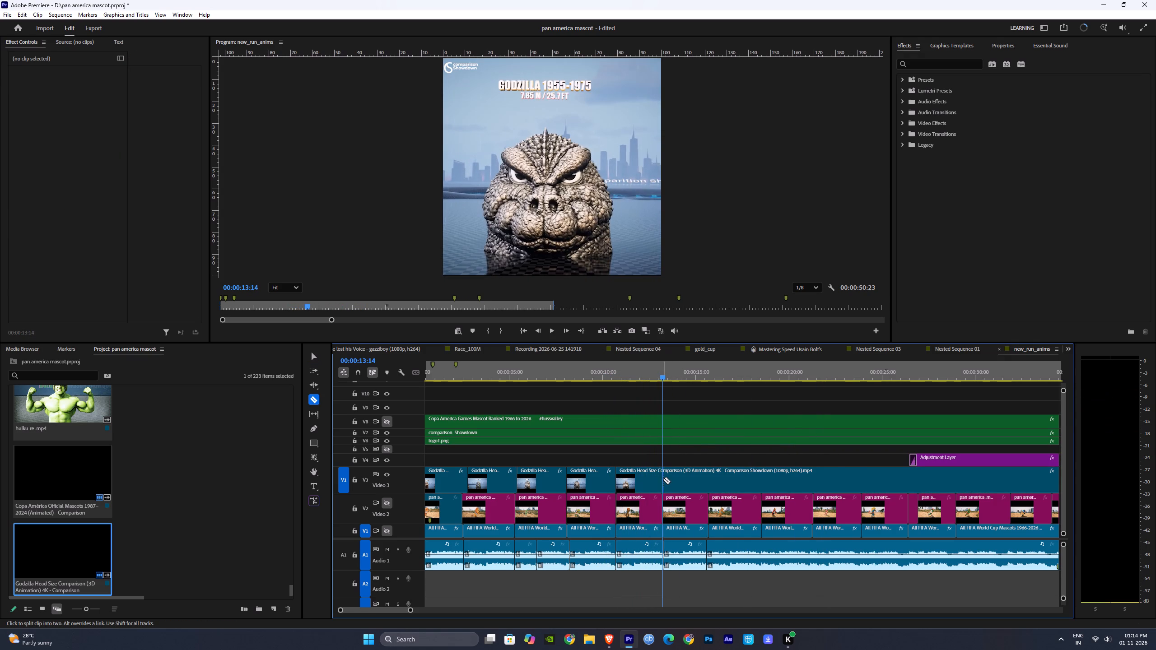
click(663, 479)
key(v)
Find the Godzilla 1967 head further along the V3 footage and split the clip there at about 00:00:34:17.
drag(675, 376, 984, 395)
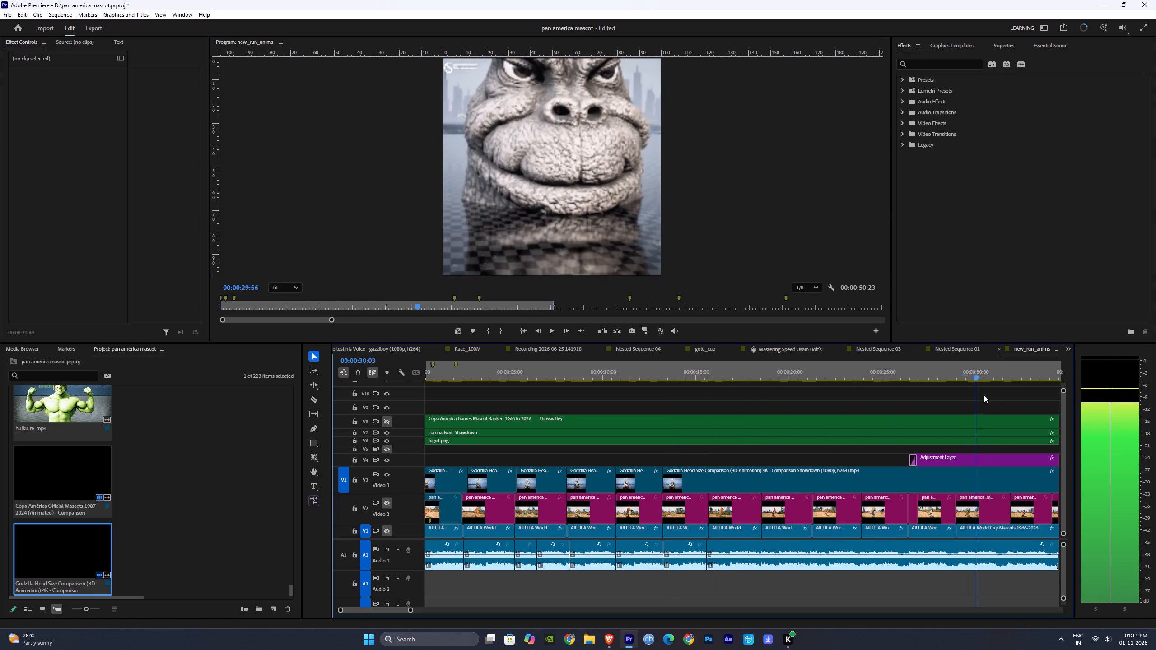
drag(984, 395, 1007, 396)
scroll(555, 206, down, 1)
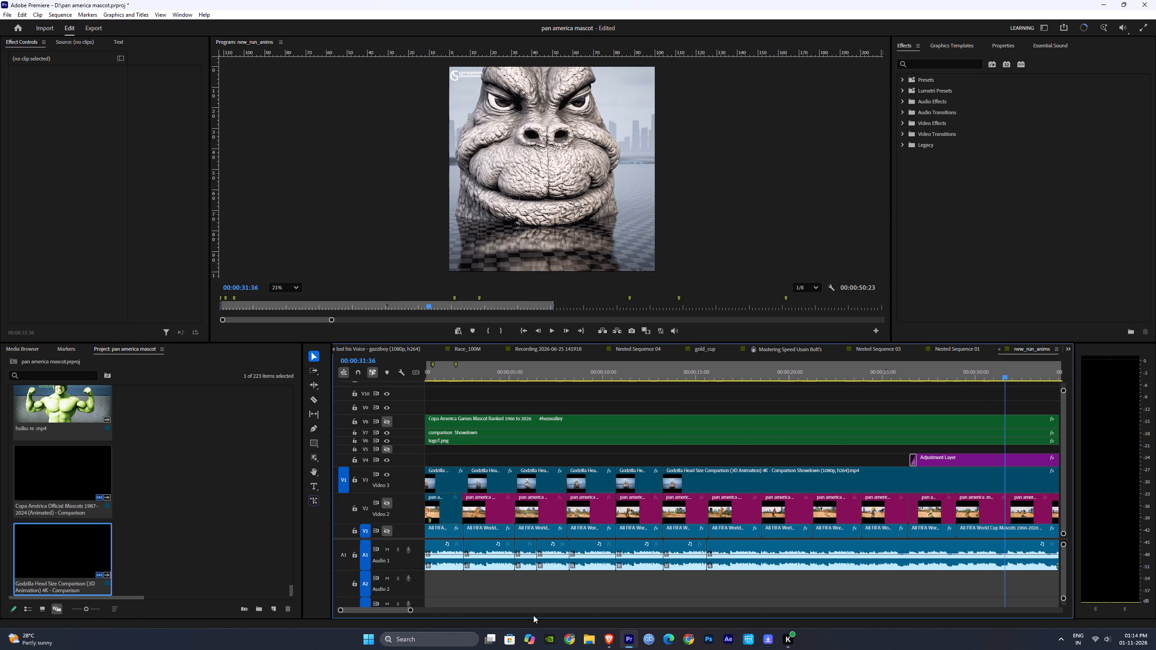
drag(410, 609, 434, 610)
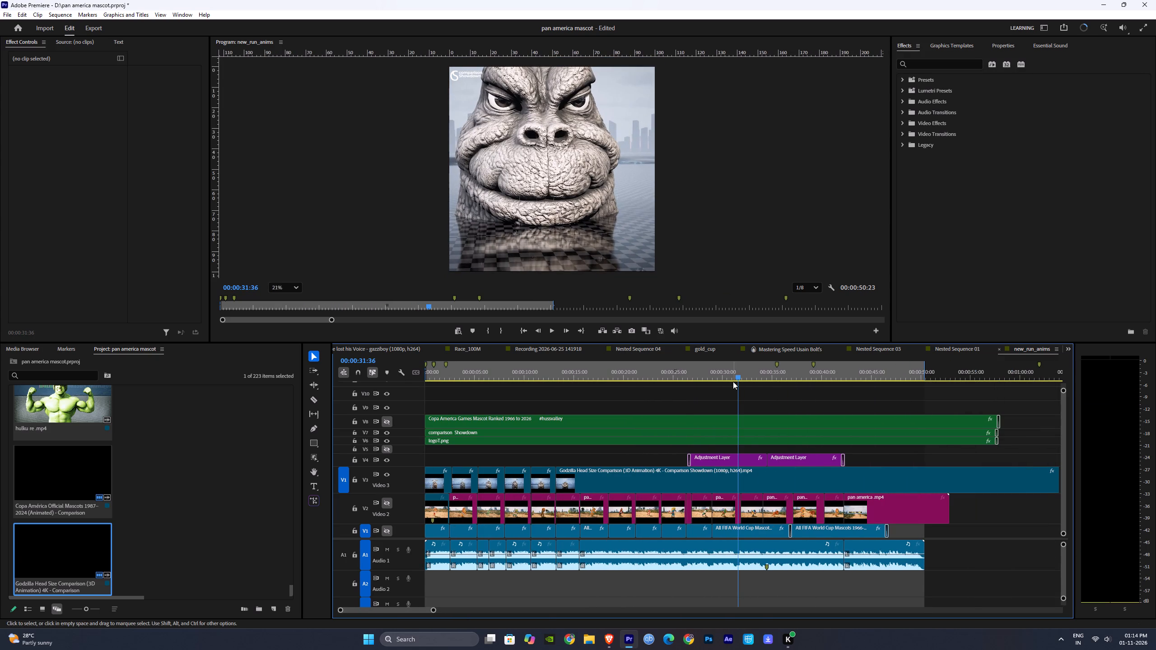
drag(737, 376, 799, 390)
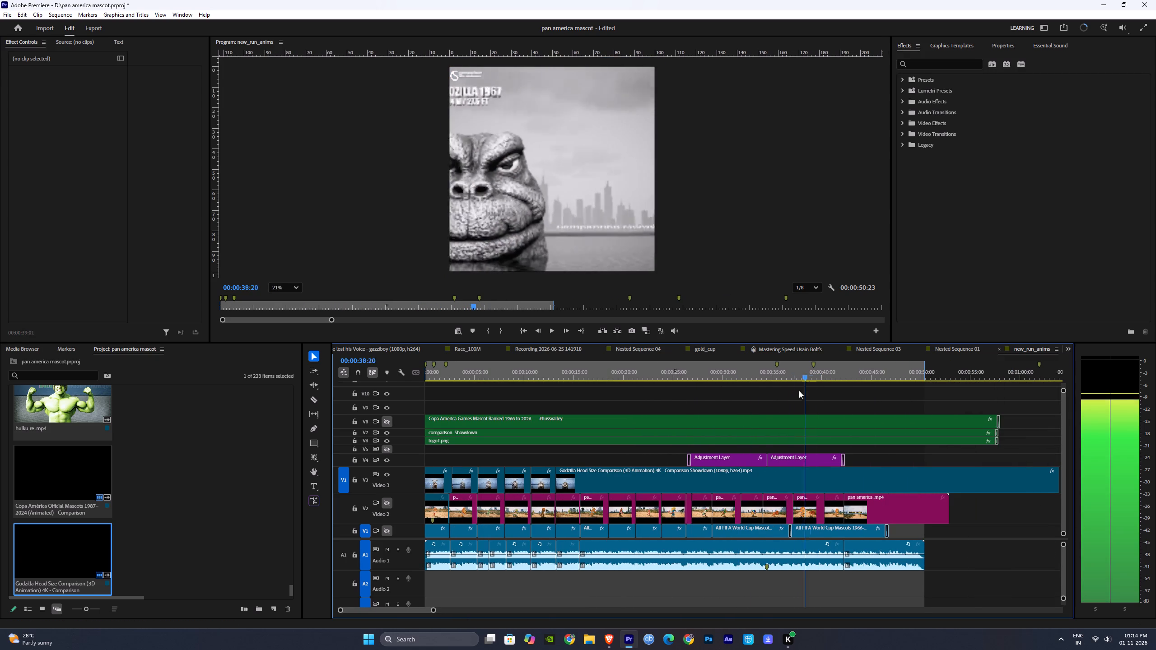
drag(799, 390, 764, 387)
key(c)
click(763, 481)
key(v)
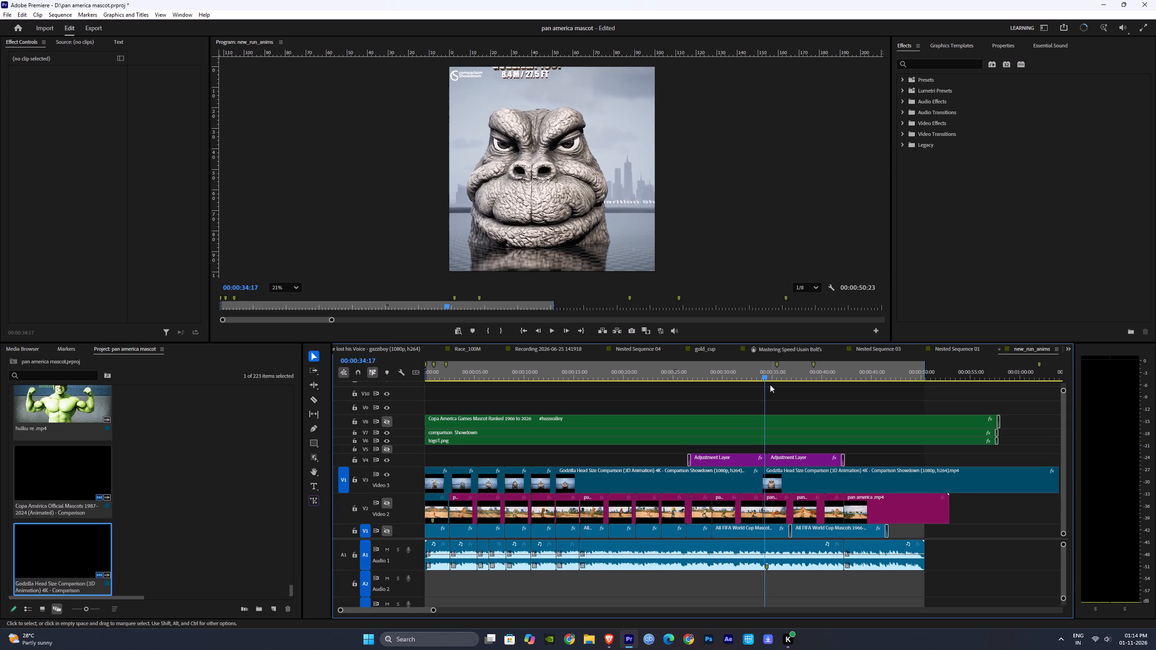
Check the Godzilla 1967 footage after the split and replay the V3 cuts around the Godzilla 2001-2003 and 1955-1975 clips.
drag(773, 372, 816, 381)
key(c)
key(v)
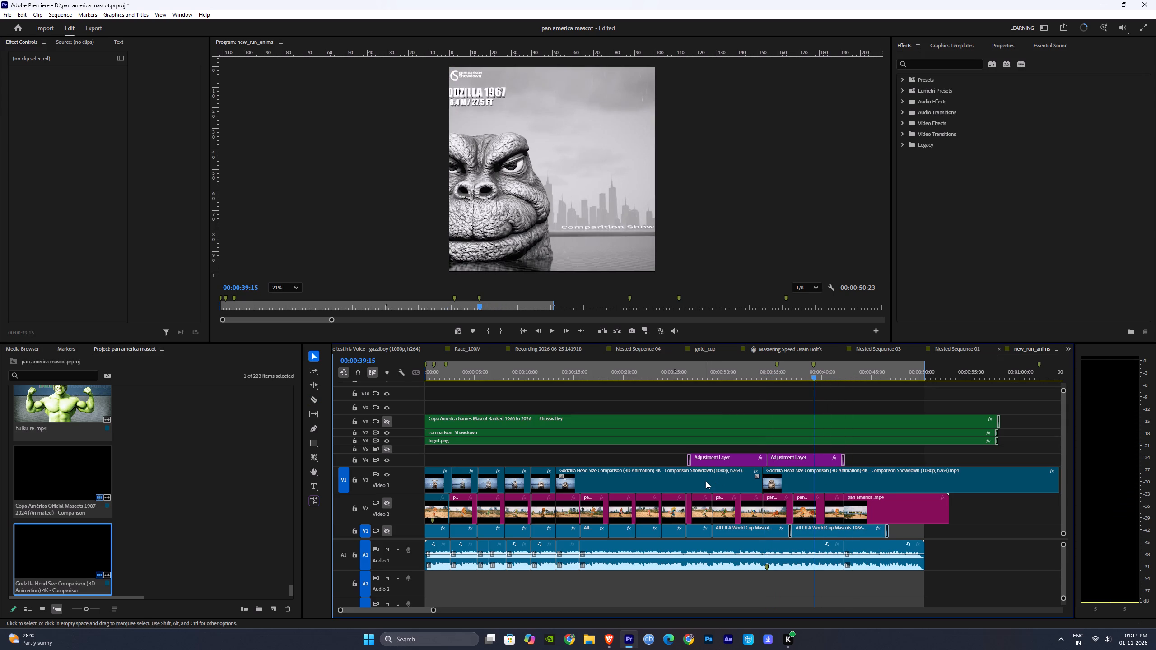
click(556, 372)
key(space)
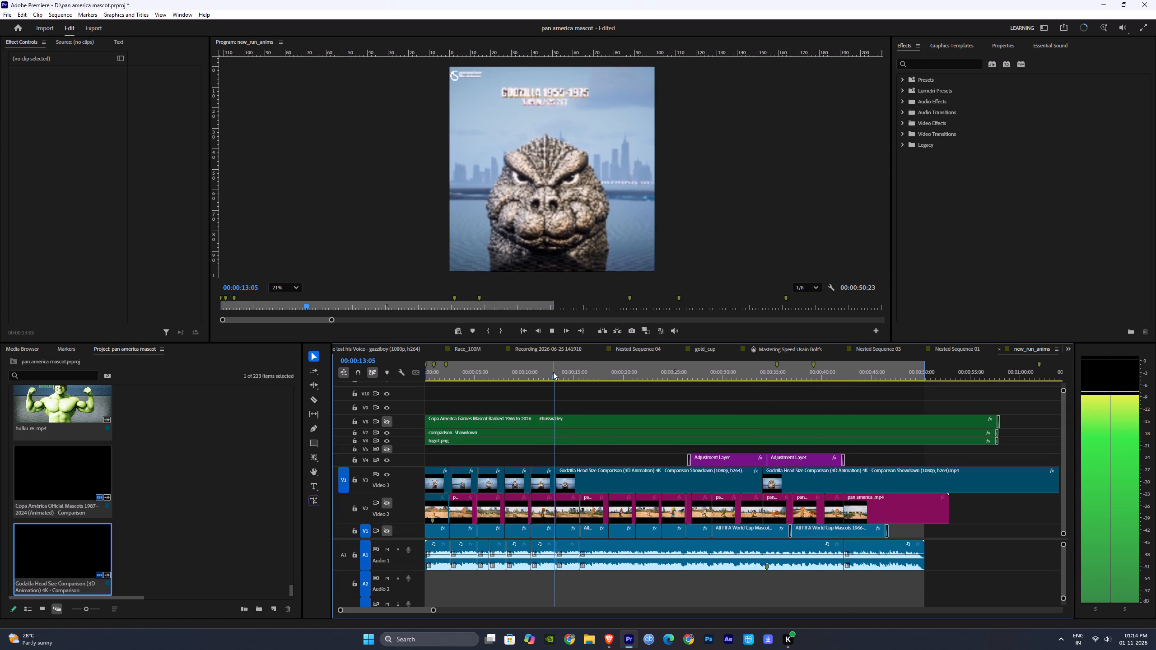
drag(553, 371, 525, 372)
key(space)
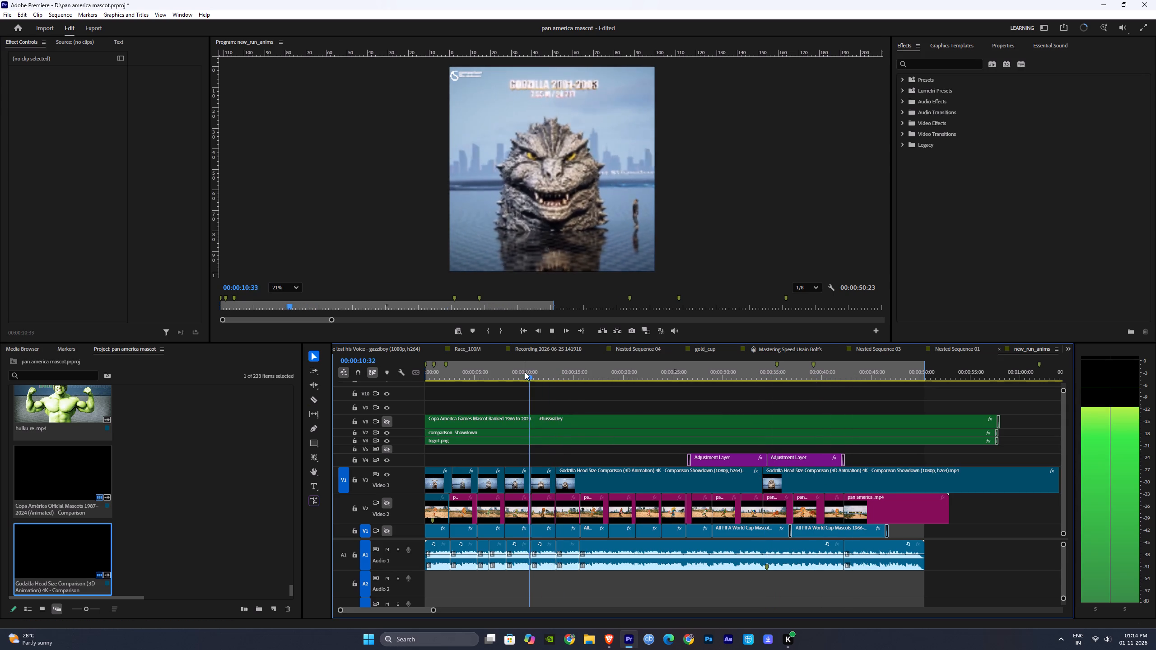
drag(541, 365, 577, 388)
Cut out the V3 footage between the last two splits and move the Godzilla 1967 clip back beside the Godzilla 1955-1975 clip.
click(615, 471)
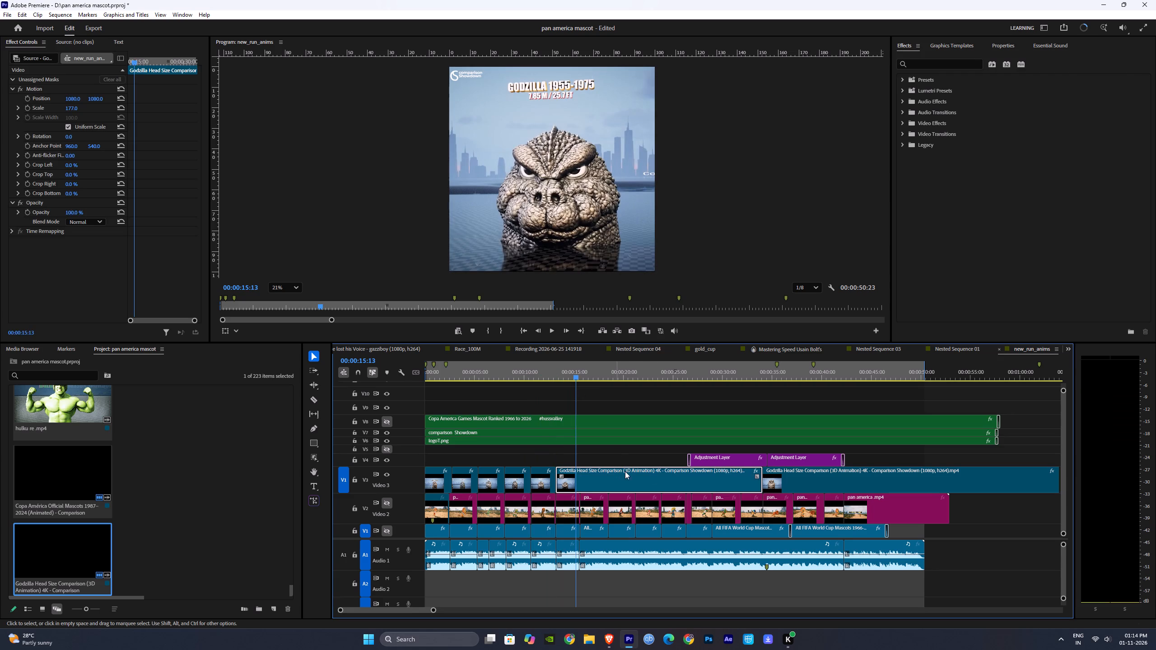
key(ctrl+x)
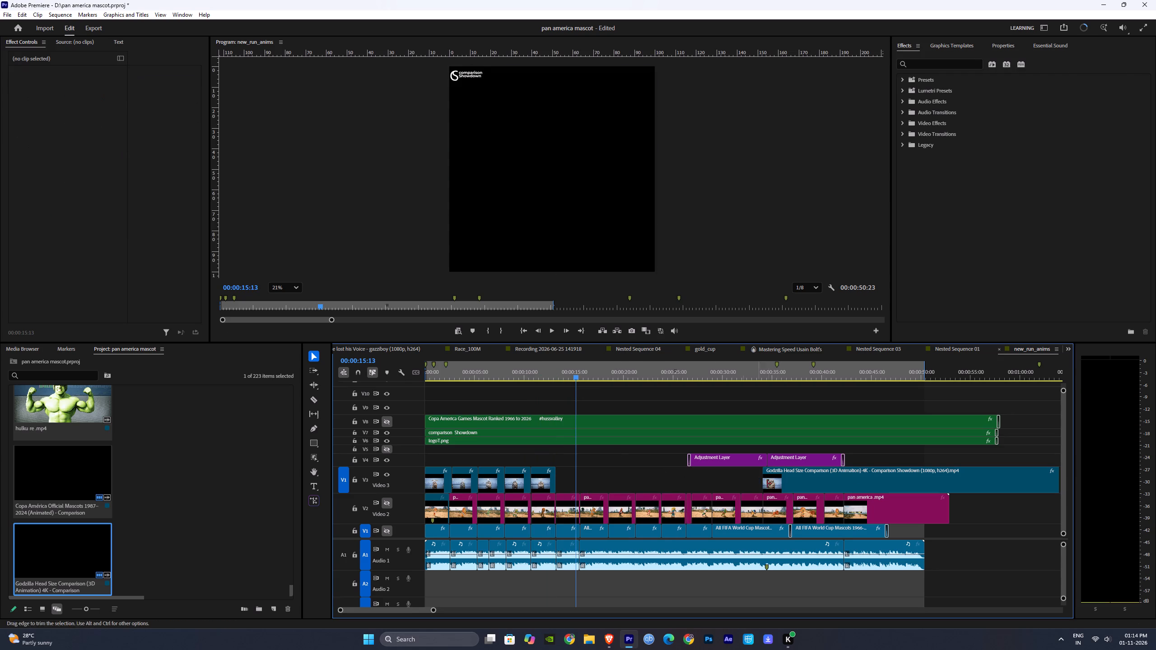
drag(786, 481, 582, 478)
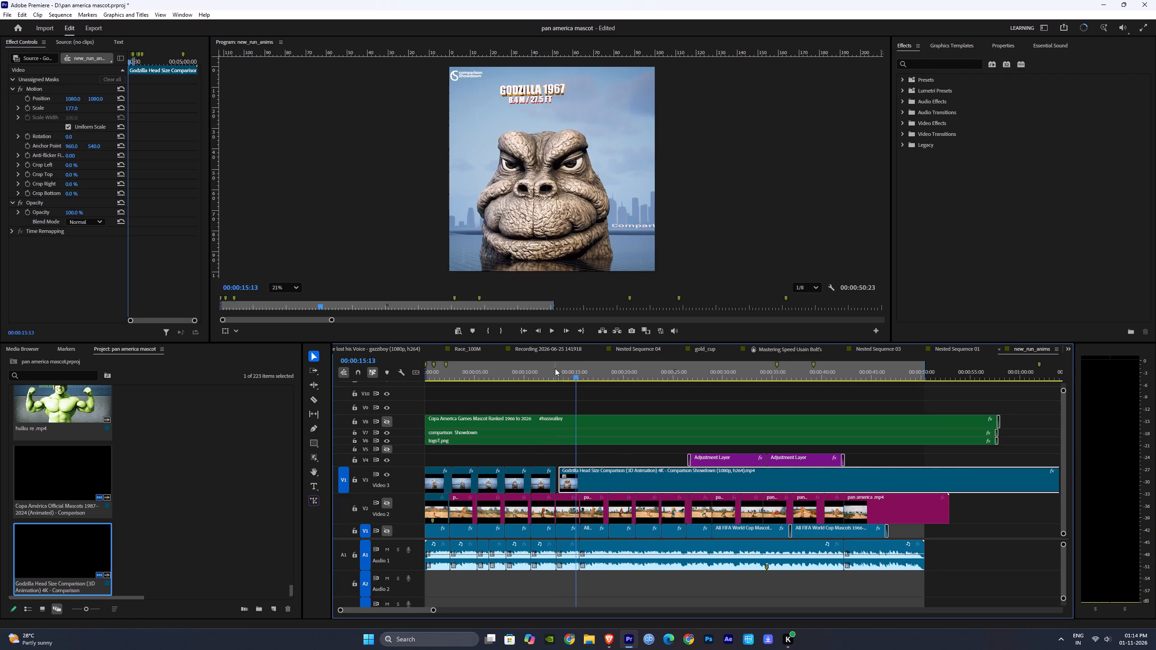
Close the small remaining gap on V3 between the Godzilla 1955-1975 clip and the Godzilla 1967 clip.
click(555, 368)
alt+scroll(555, 470, up, 7)
click(559, 479)
right_click(560, 479)
click(566, 479)
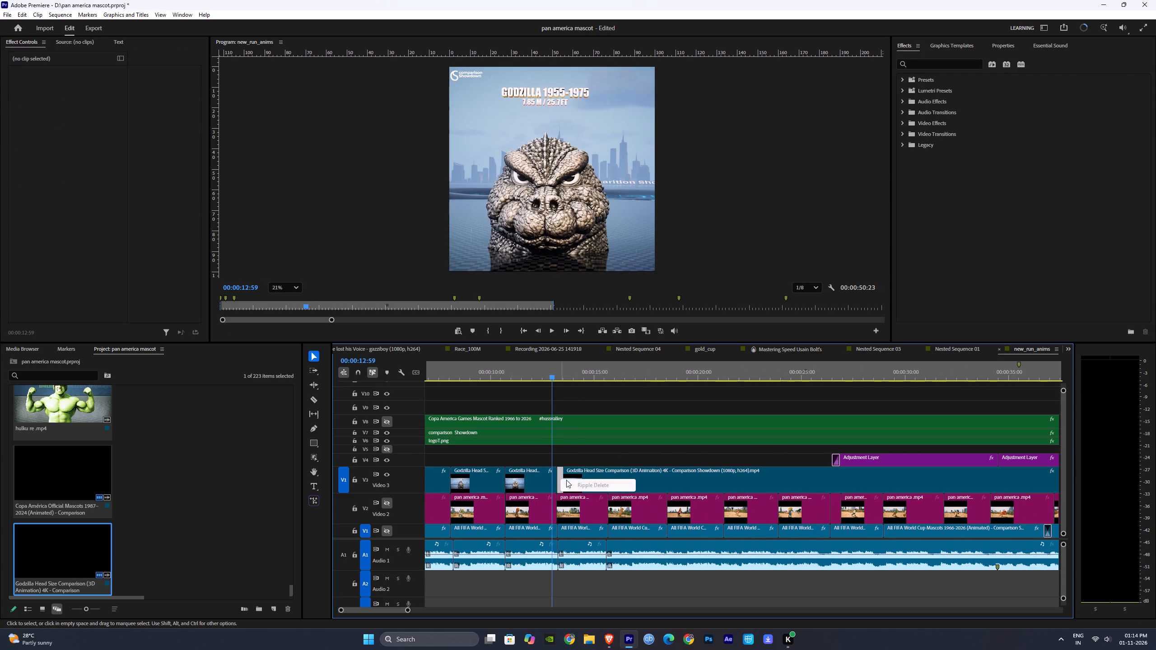
click(611, 460)
drag(620, 475, 615, 474)
Trim the start of the Godzilla 1967 clip slightly later and extend the end of the Godzilla 1955-1975 clip to meet it.
drag(547, 375, 537, 374)
key(space)
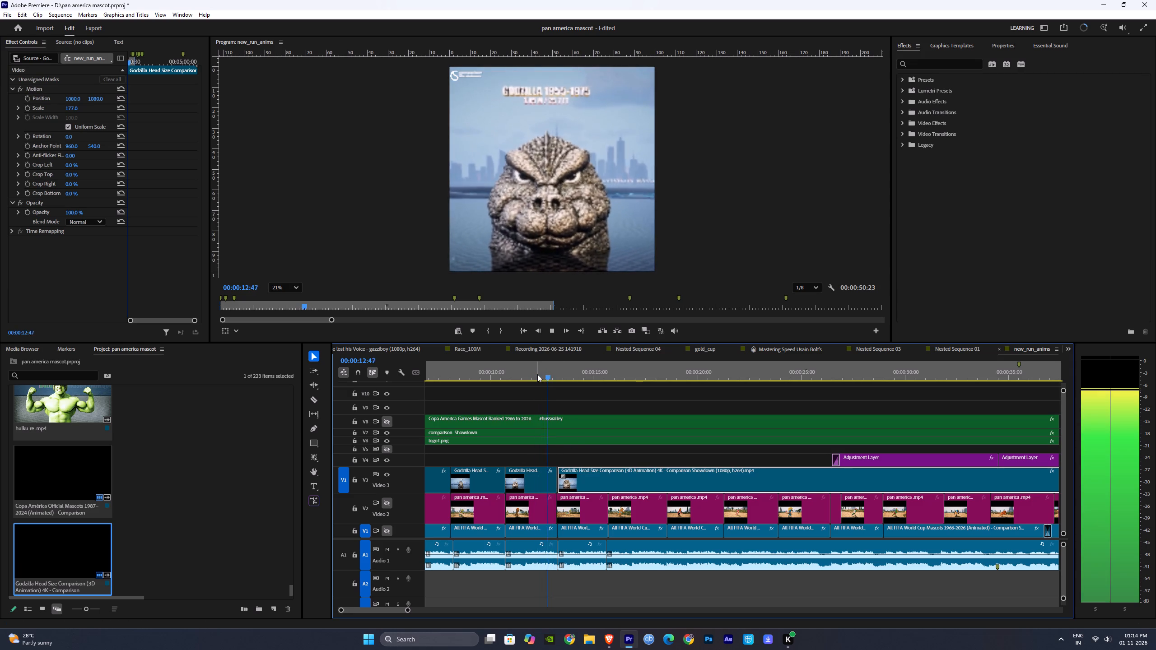
drag(574, 373, 561, 373)
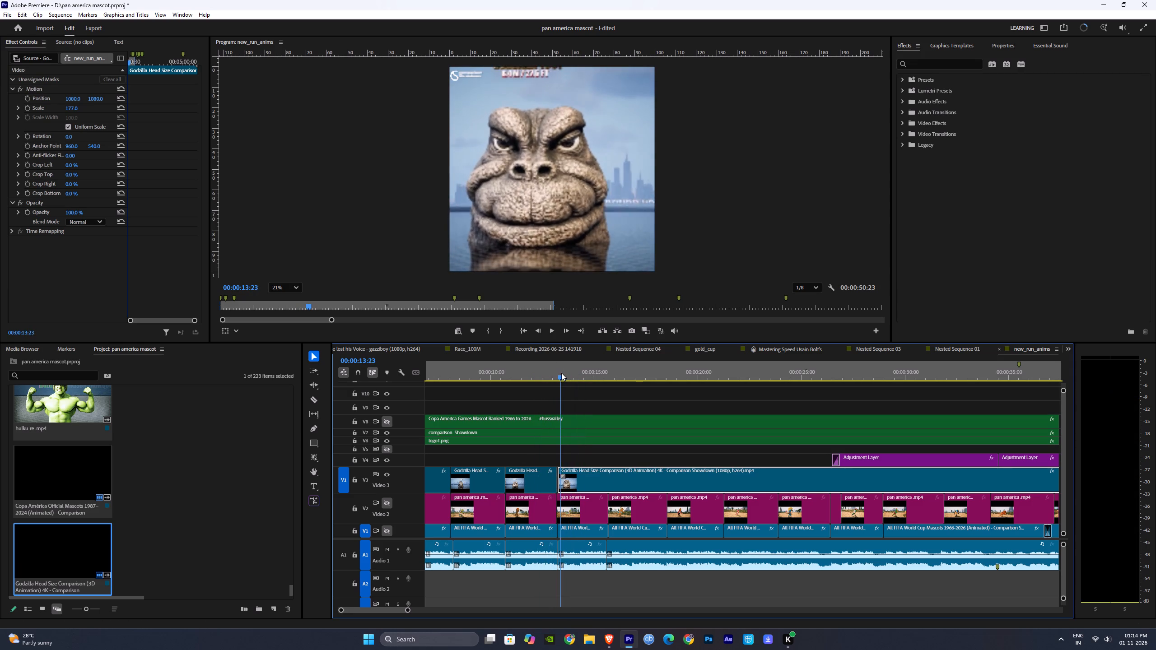
drag(561, 373, 564, 373)
click(578, 472)
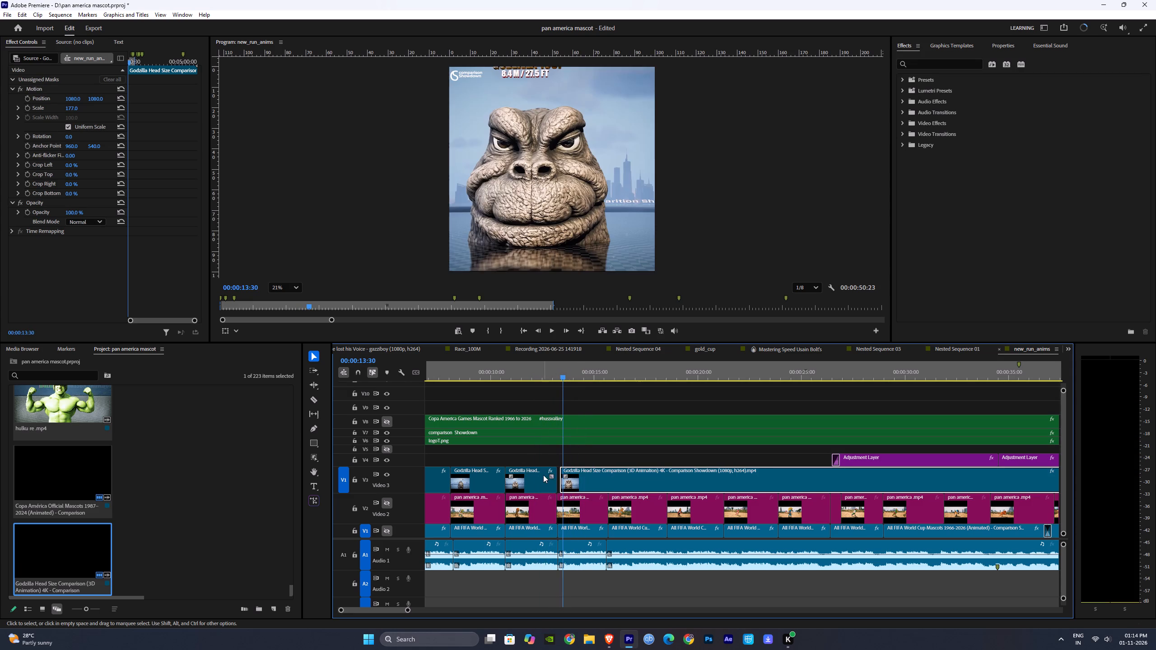
drag(556, 474, 569, 474)
click(603, 460)
click(611, 460)
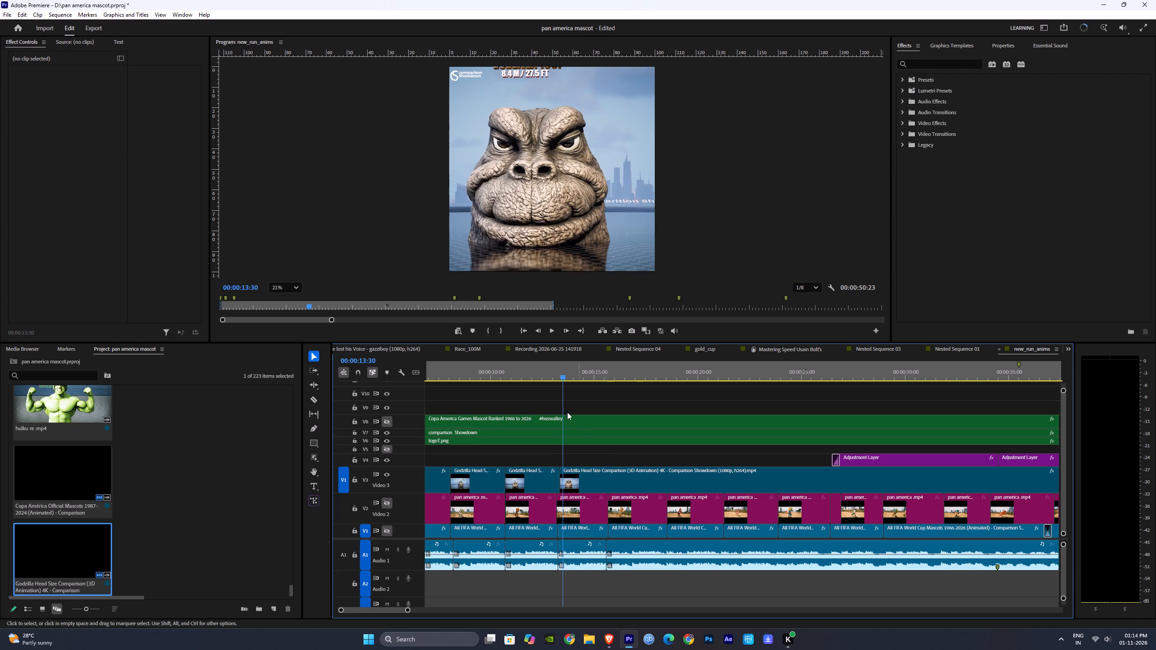
Play through the Godzilla 1967 clip and split it on V3 at 00:00:15:41, in line with the pan america cut.
drag(563, 372, 548, 372)
key(space)
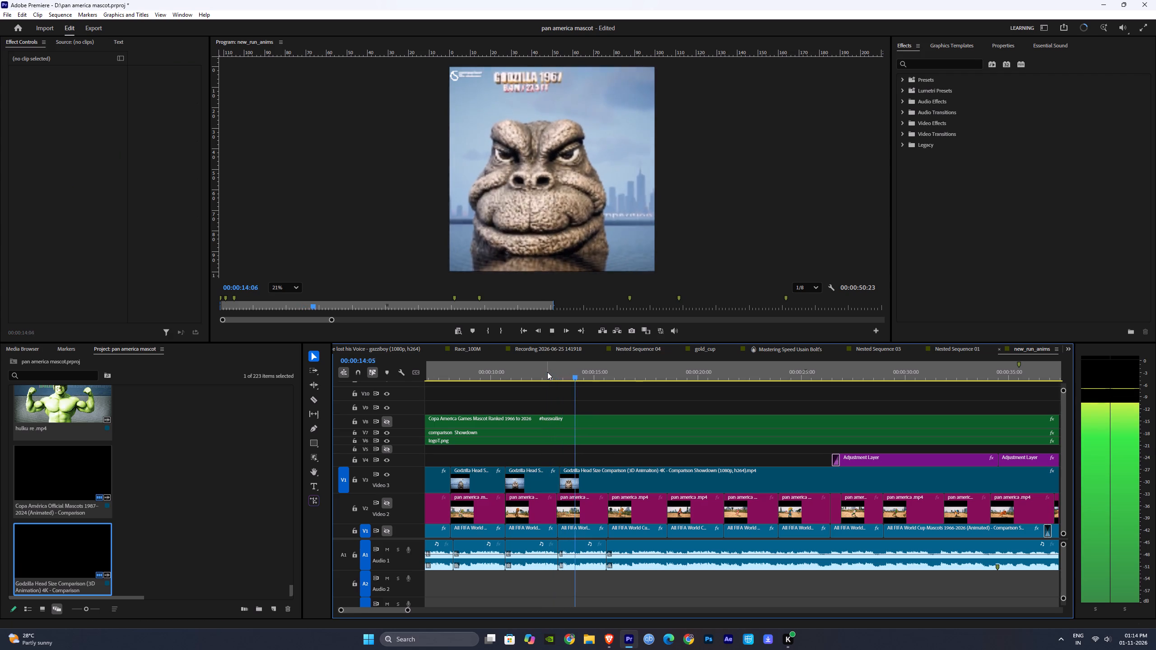
key(space)
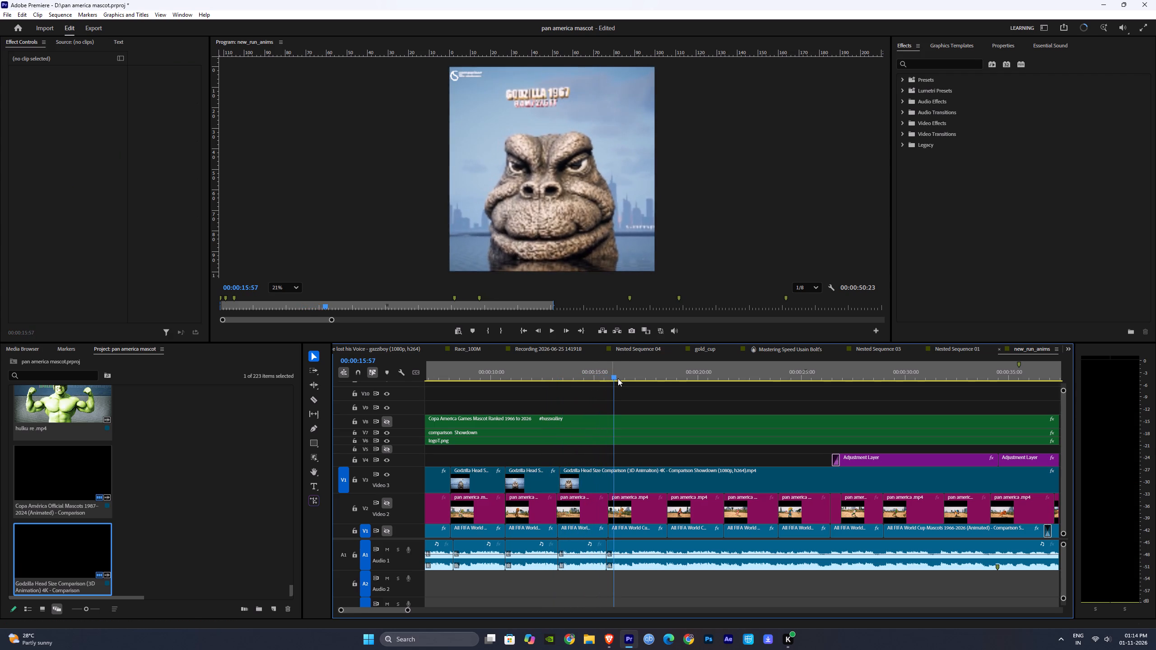
drag(618, 374, 560, 382)
key(space)
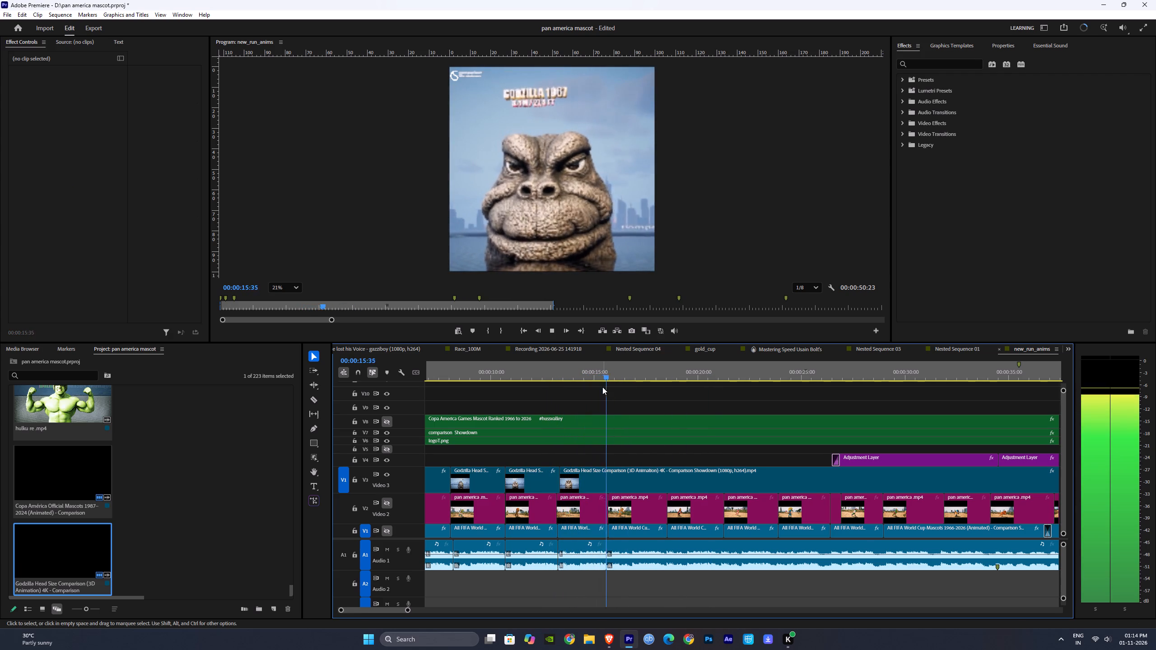
key(space)
key(c)
click(608, 479)
key(v)
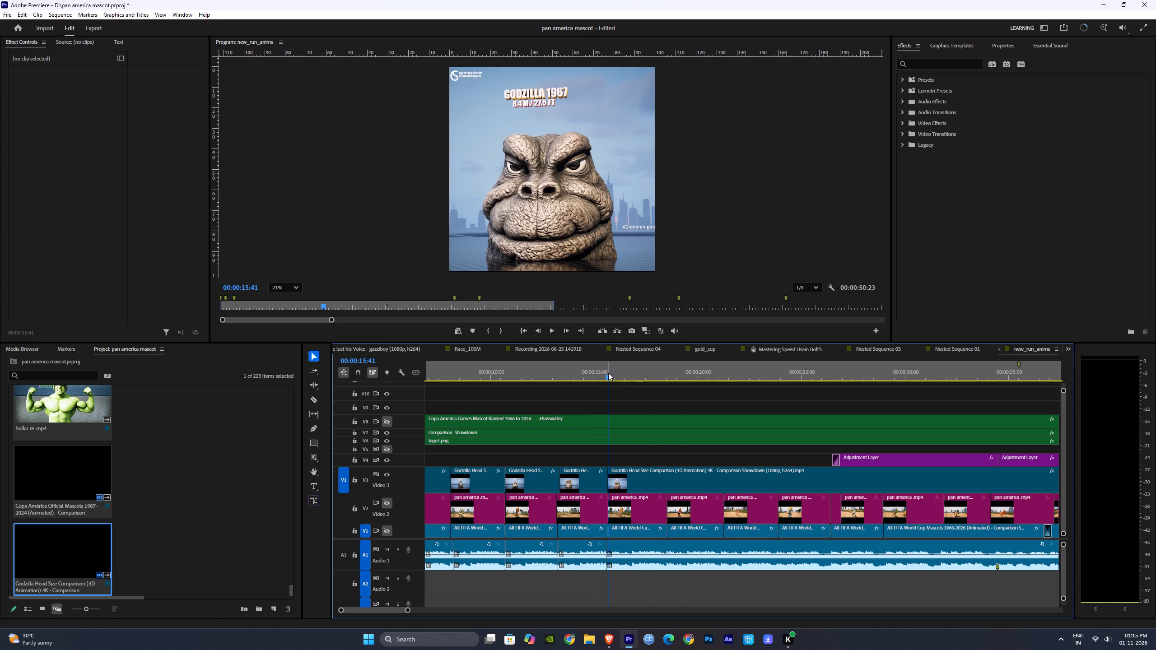
Find the Godzilla 1975 head further along the V3 footage and split the clip there at about 00:00:24:21.
drag(611, 373, 789, 383)
key(c)
click(792, 474)
key(v)
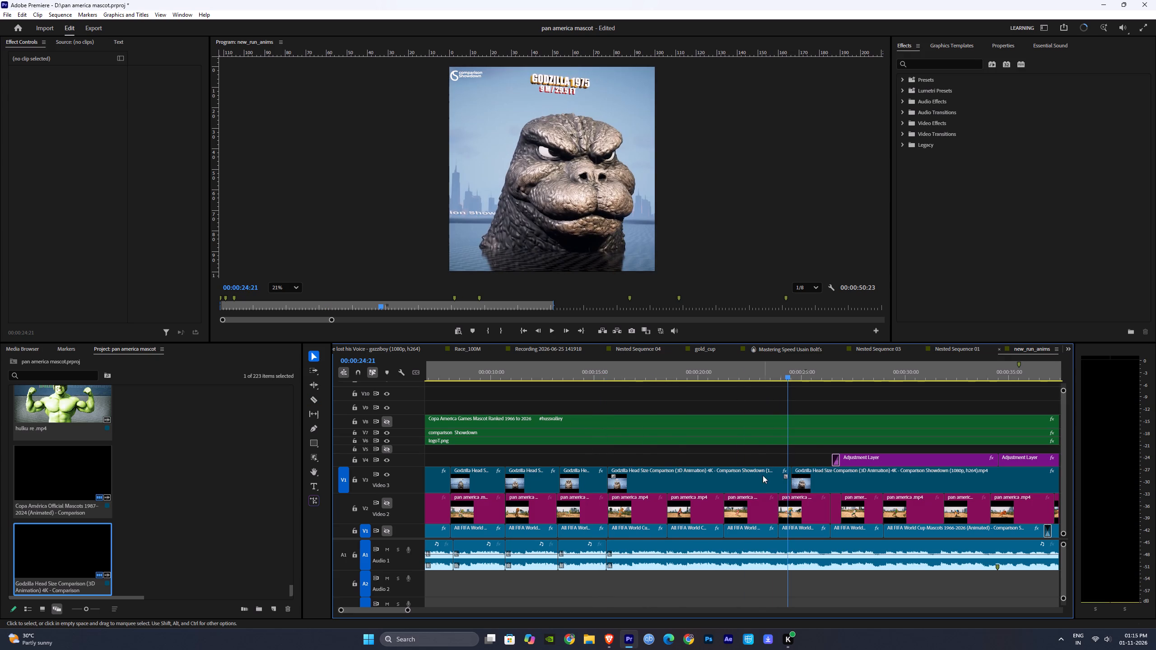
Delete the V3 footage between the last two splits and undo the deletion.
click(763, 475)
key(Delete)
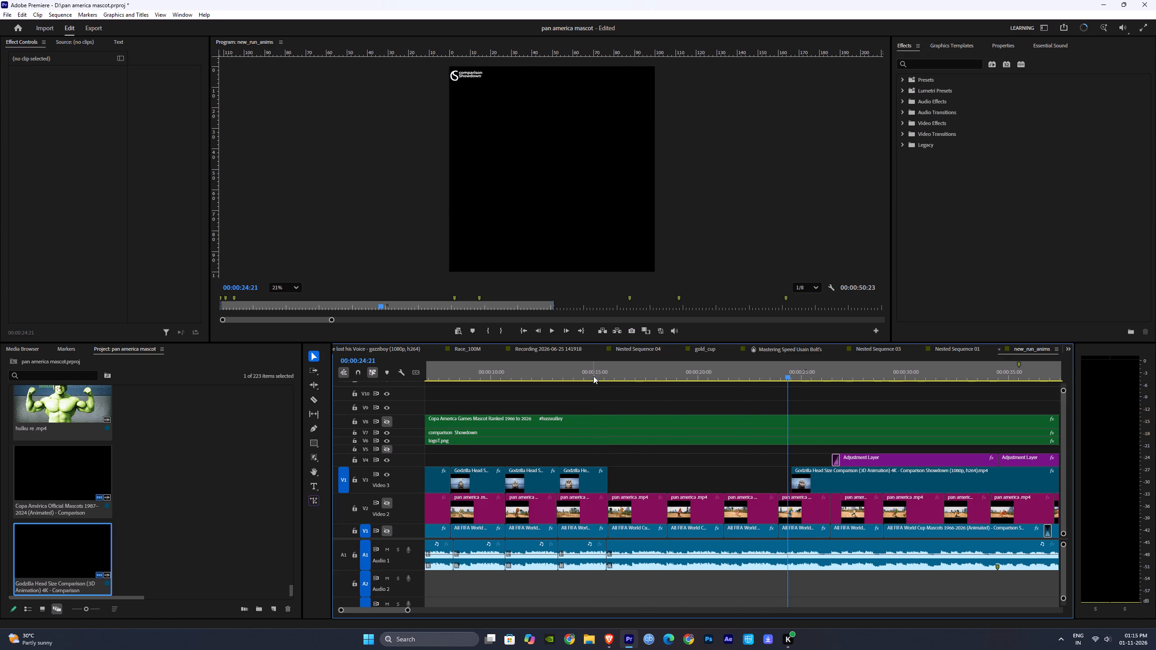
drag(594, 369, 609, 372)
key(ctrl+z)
Cut out the leftover Godzilla 1967 footage between the splits and move the Godzilla 1975 clip back against the Godzilla 1967 clip.
drag(615, 372, 592, 379)
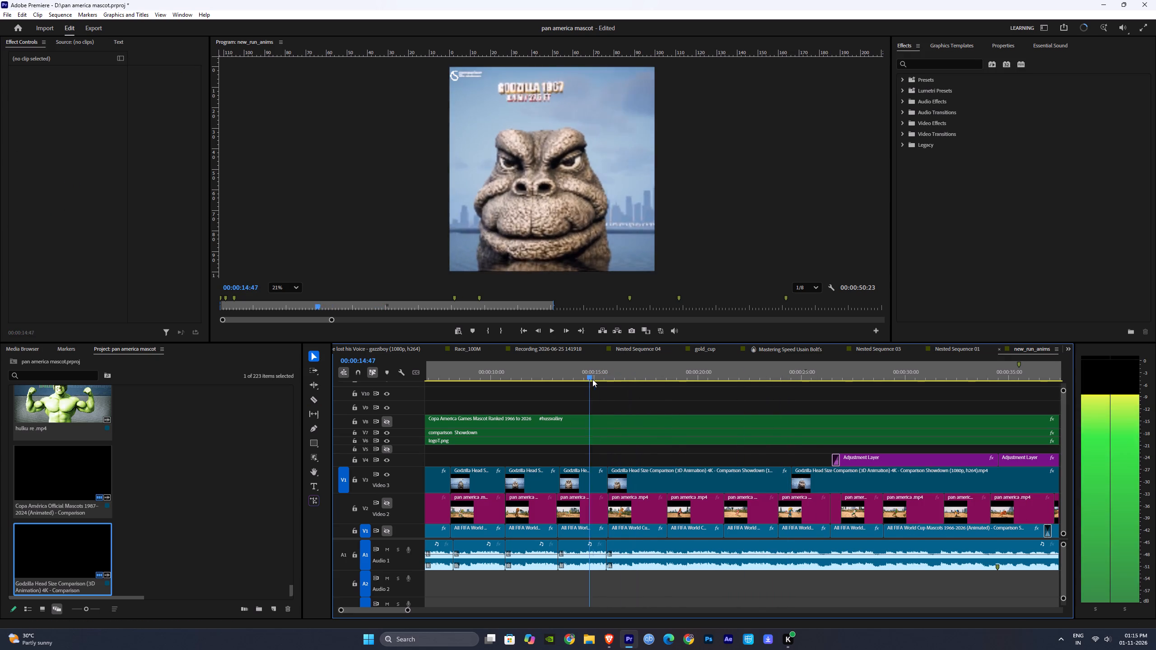
drag(592, 379, 665, 387)
click(671, 476)
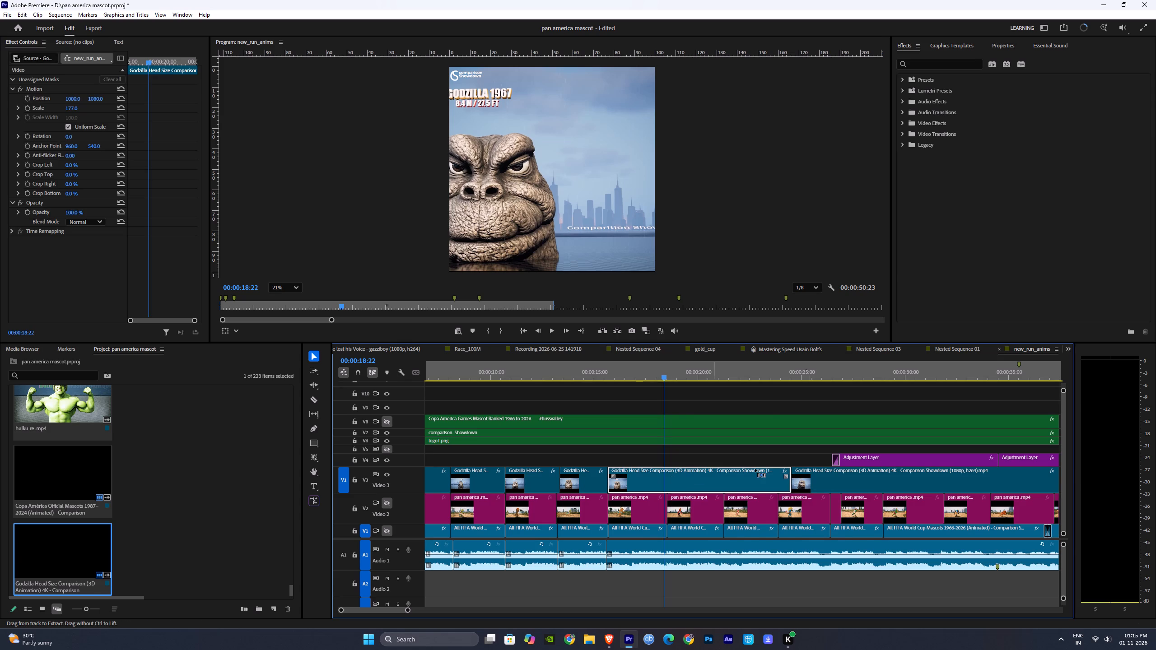
key(ctrl+x)
drag(822, 481, 639, 478)
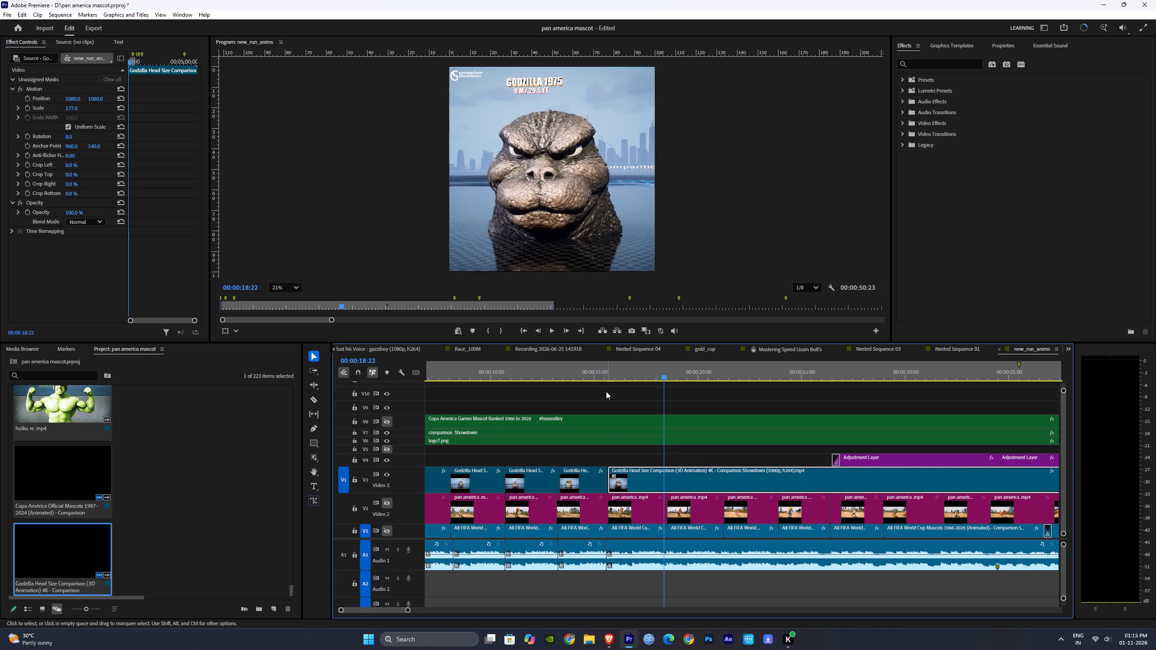
Replay the transition from the Godzilla 1967 clip into the Godzilla 1975 clip and examine the cut closely.
click(601, 376)
key(space)
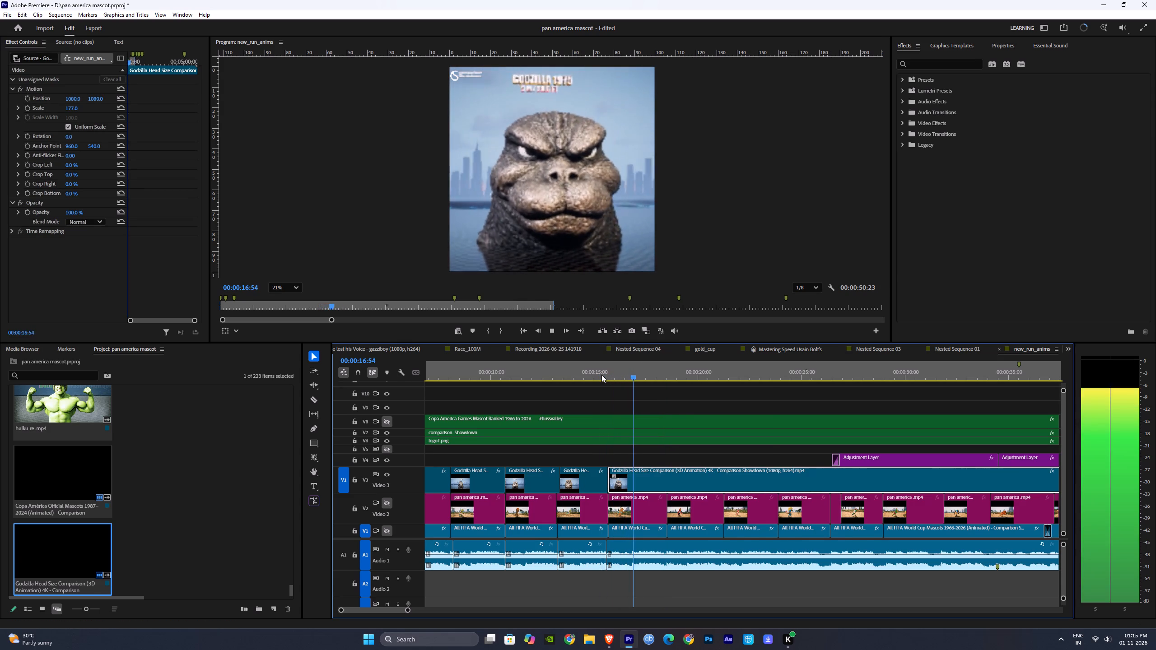
click(601, 375)
key(space)
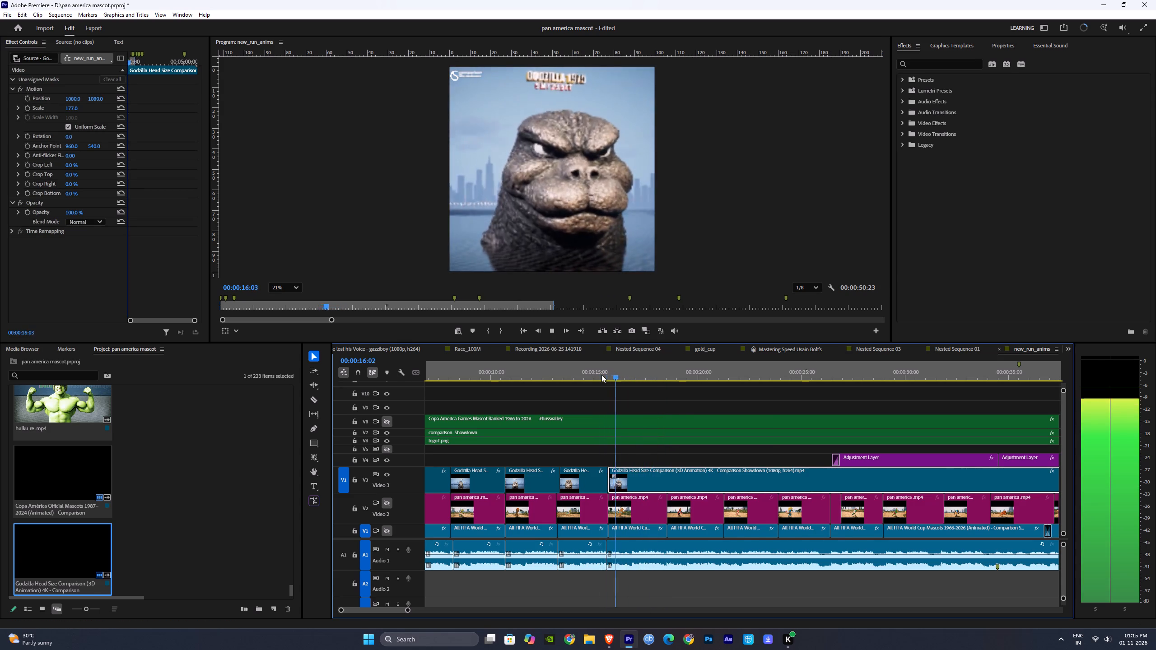
click(601, 375)
key(space)
key(space)
alt+scroll(634, 500, up, 11)
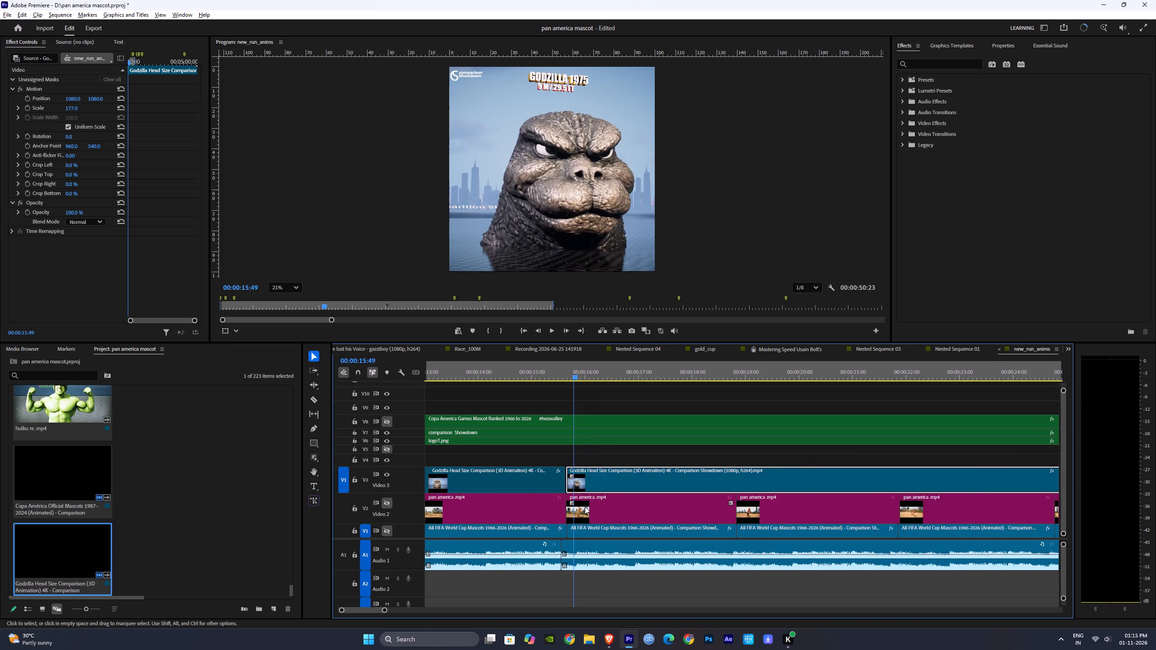
alt+scroll(585, 506, up, 1)
drag(570, 377, 525, 375)
key(space)
key(space)
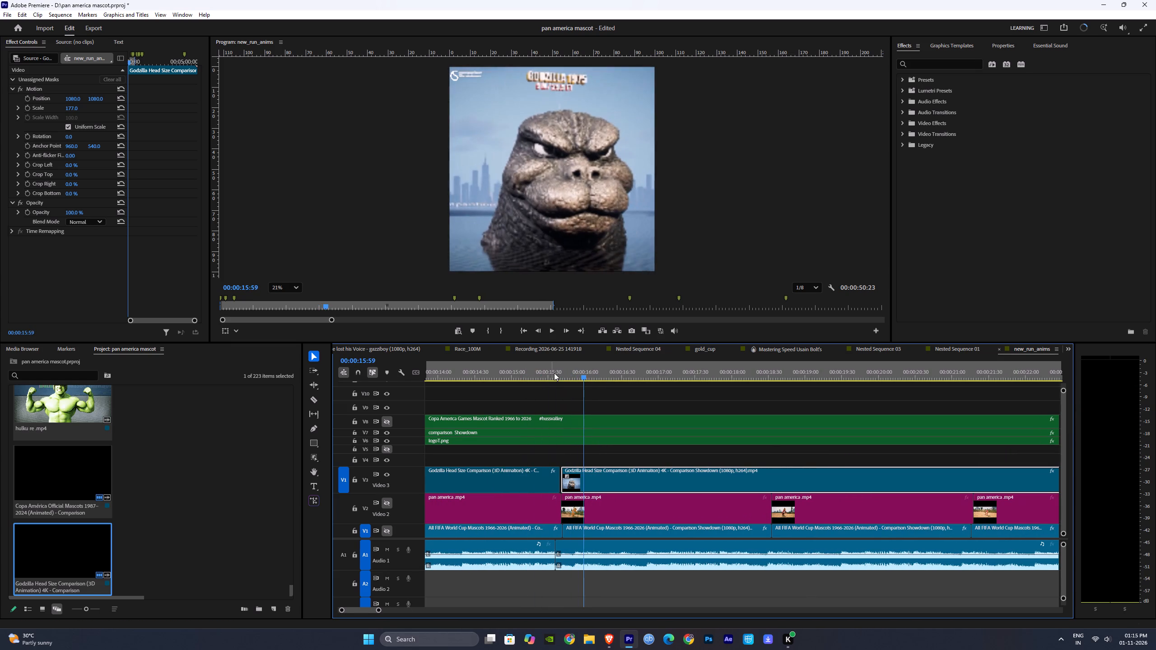
Trim the start of the Godzilla 1975 clip a few frames later and extend the end of the Godzilla 1967 clip to meet it.
drag(581, 371, 575, 376)
drag(566, 483, 574, 485)
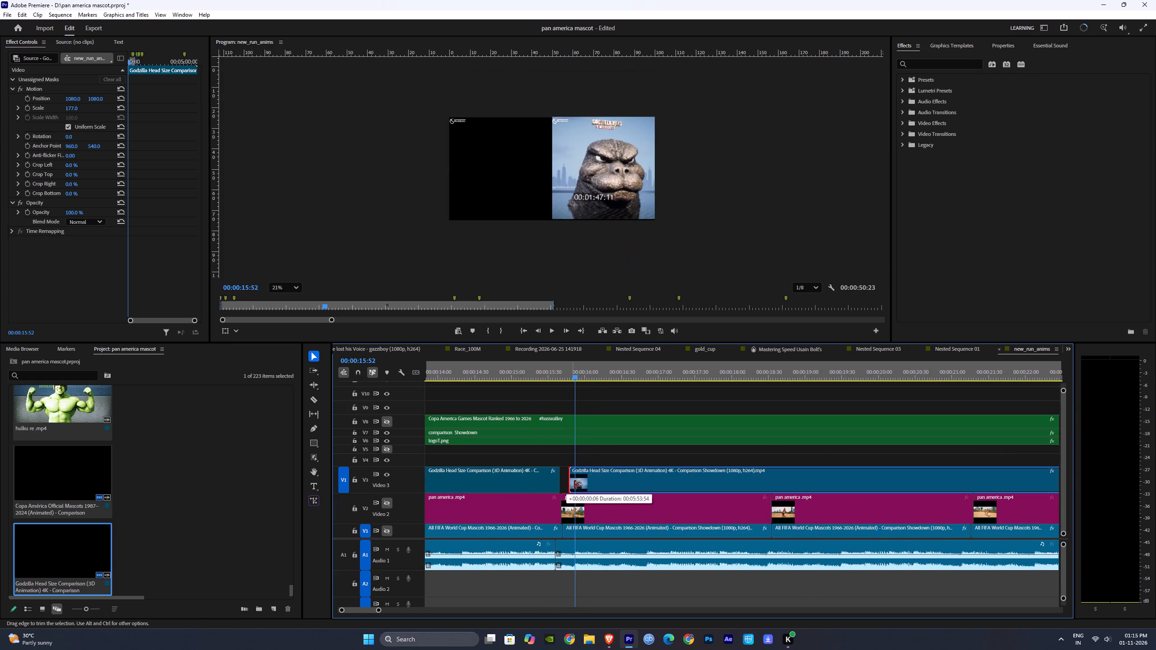
drag(574, 485, 579, 487)
drag(560, 479, 581, 486)
Play the adjusted transition and split the Godzilla 1975 clip on V3 in line with the next pan america cut.
drag(572, 375, 552, 377)
key(space)
drag(378, 612, 380, 612)
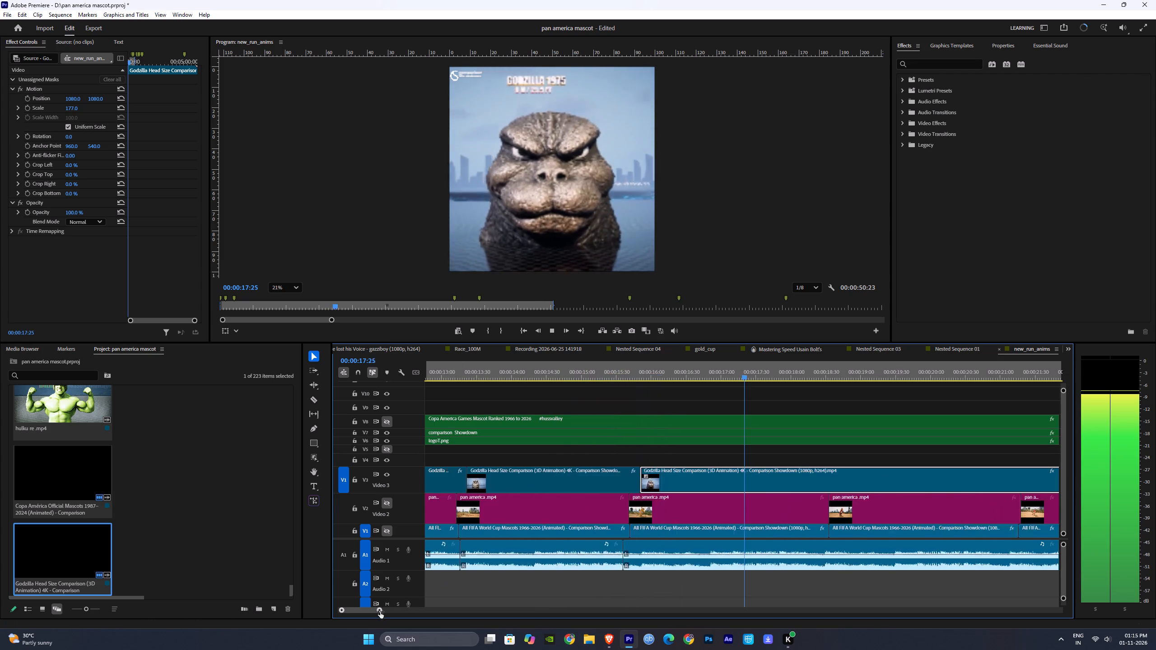
drag(380, 612, 432, 609)
alt+scroll(679, 559, up, 7)
key(space)
drag(647, 372, 677, 374)
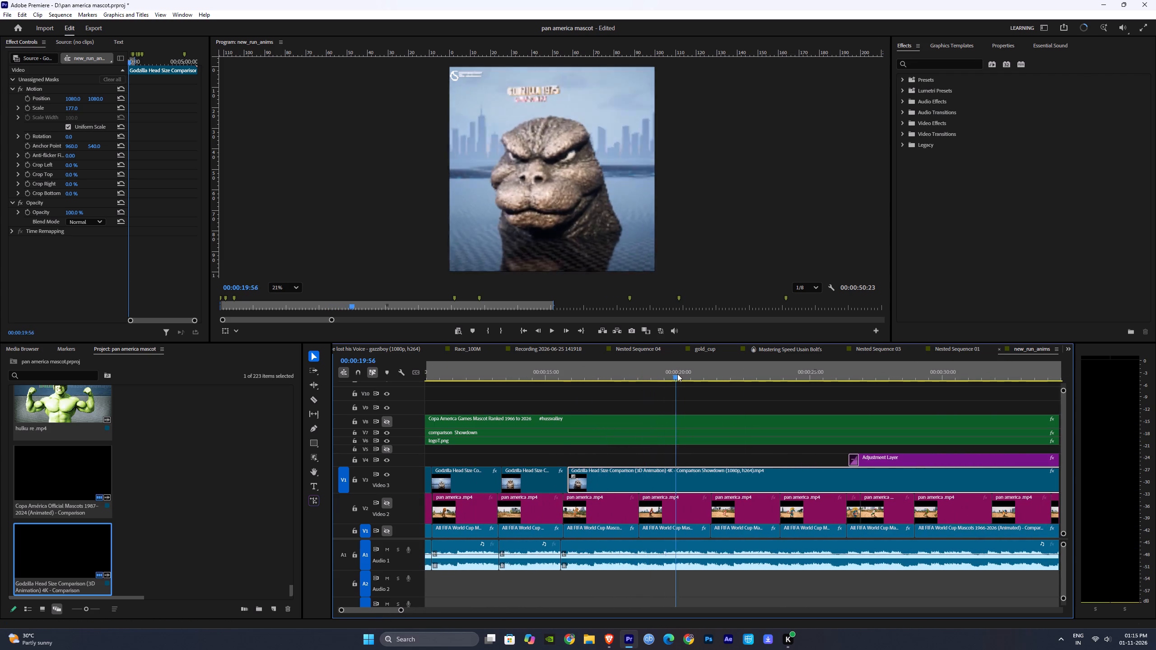
drag(677, 374, 639, 382)
key(c)
click(639, 481)
key(v)
Find the Godzilla 1999-2000 head further along the V3 footage and split the clip there at about 00:00:28:28.
drag(644, 369, 662, 372)
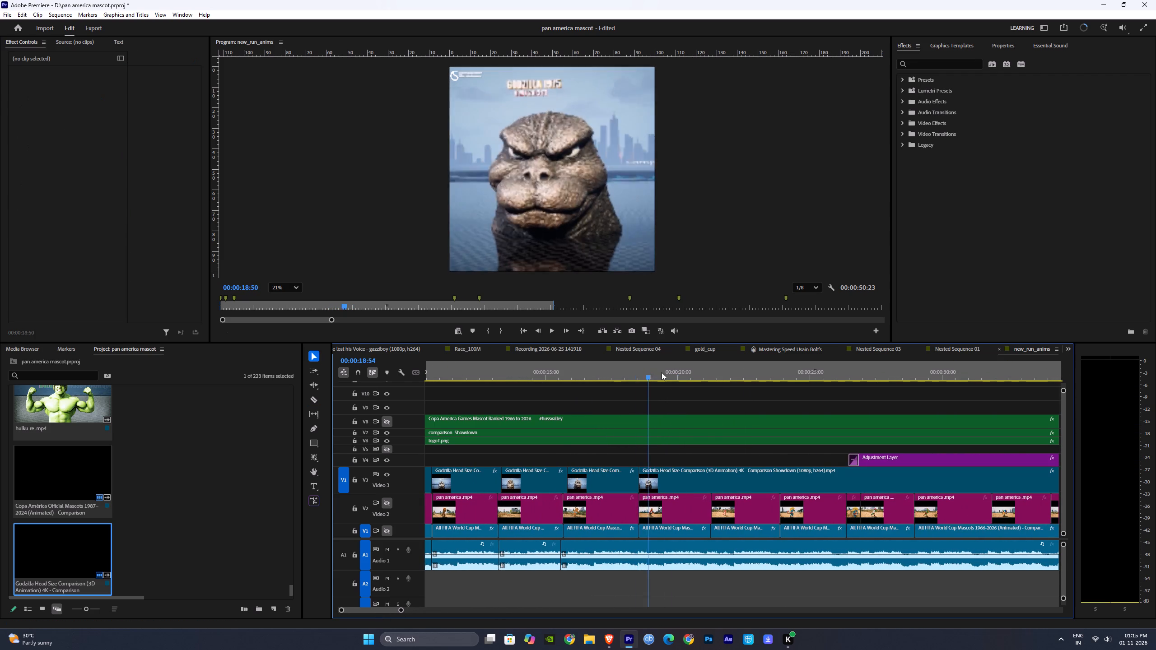
drag(662, 372, 903, 393)
key(c)
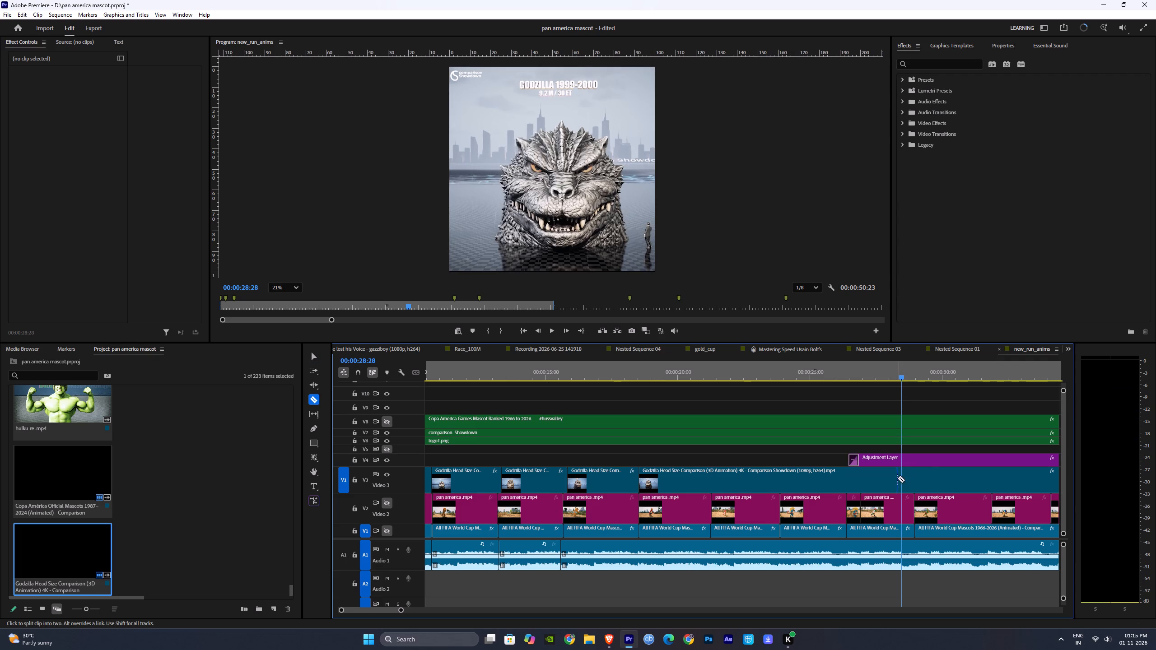
click(897, 478)
key(v)
Delete the V3 footage between the Godzilla 1975 and Godzilla 1999-2000 clips and move the 1999-2000 clip up against the 1975 clip.
click(816, 486)
key(Delete)
drag(937, 486, 696, 477)
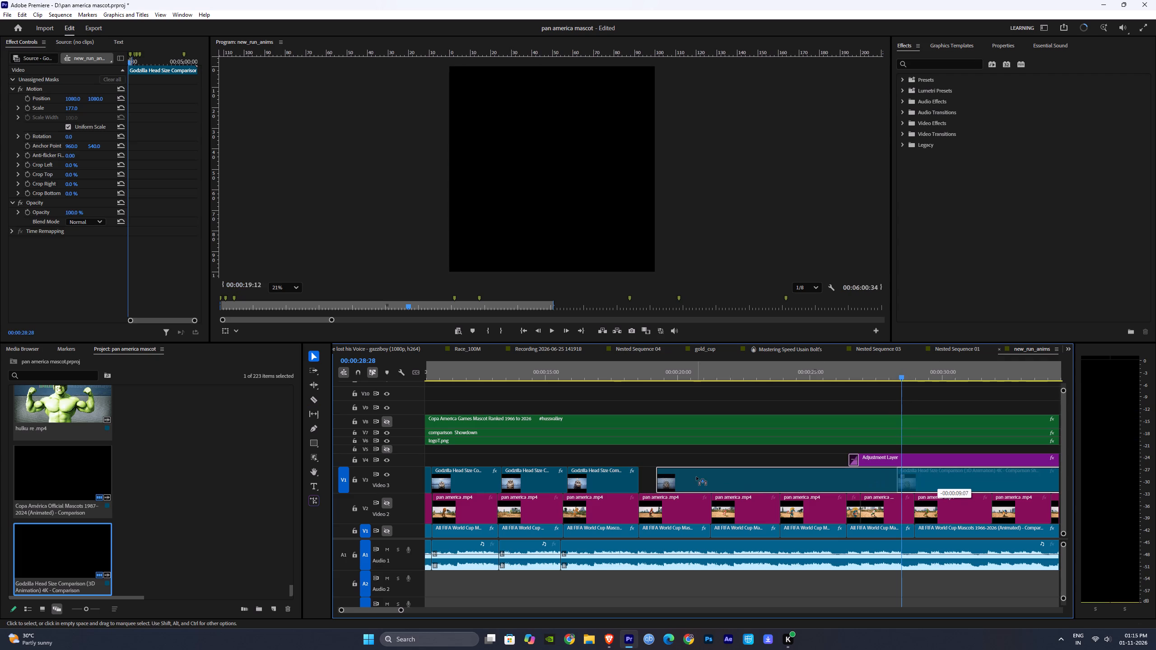
drag(696, 477, 680, 474)
Play the transition from the Godzilla 1975 clip into the Godzilla 1999-2000 clip and examine the cut.
click(633, 371)
key(space)
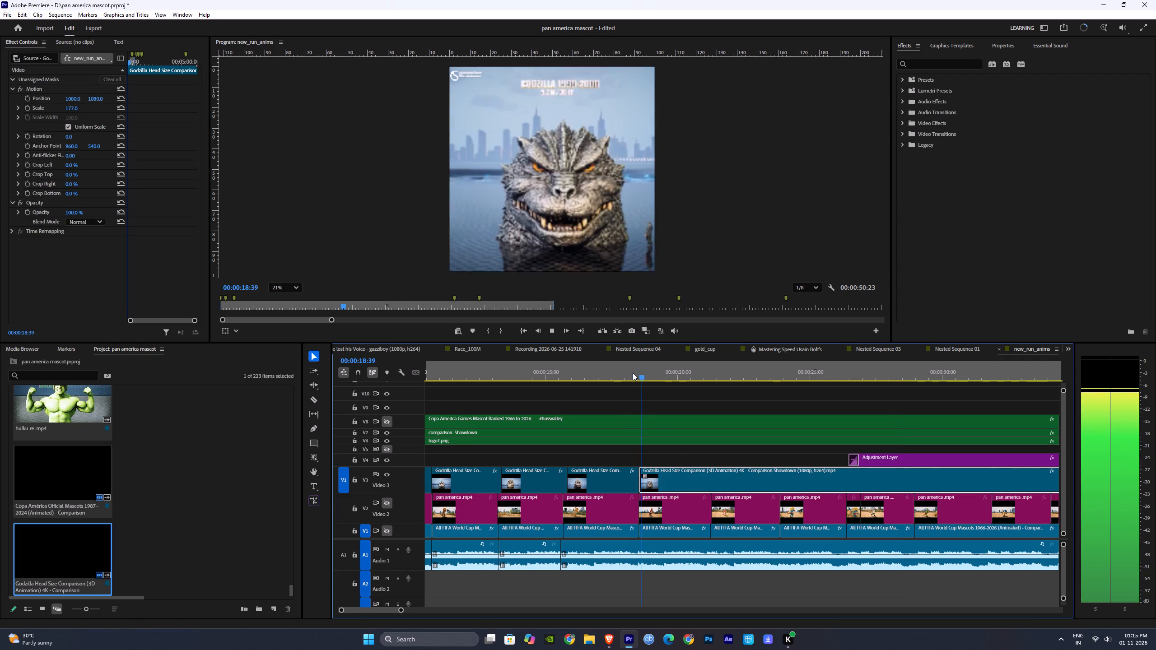
click(633, 373)
key(space)
key(space)
click(636, 485)
click(671, 452)
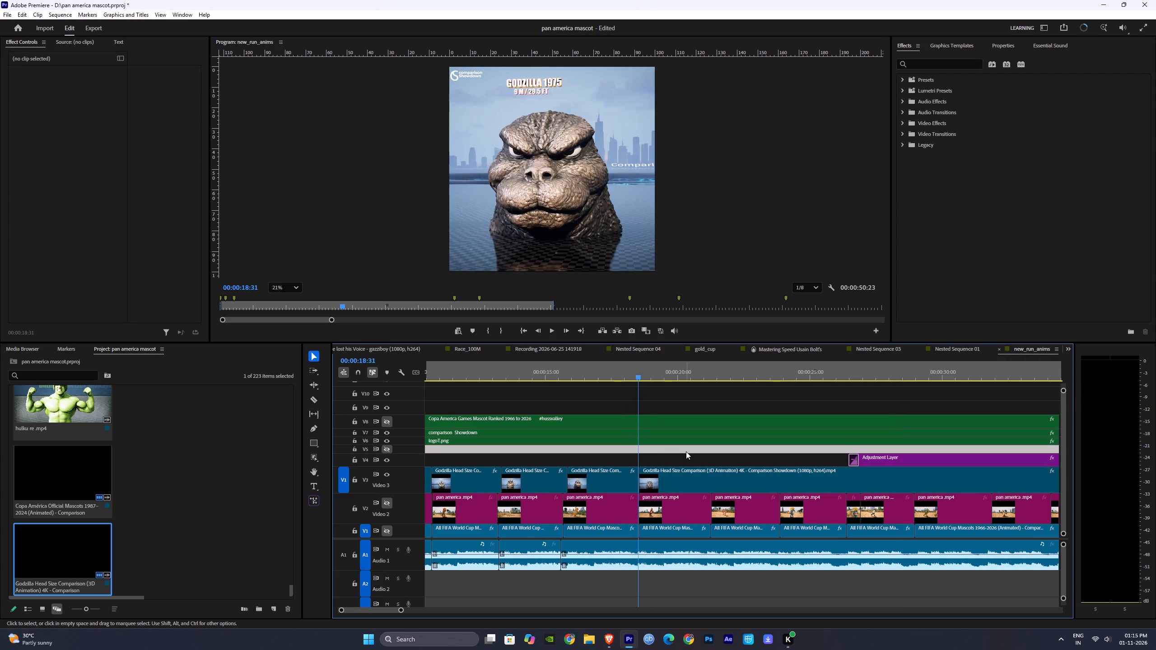
click(686, 451)
Play the Godzilla 1999-2000 clip and split it on V3 at 00:00:21:08, near the next pan america cut.
key(space)
click(637, 372)
key(space)
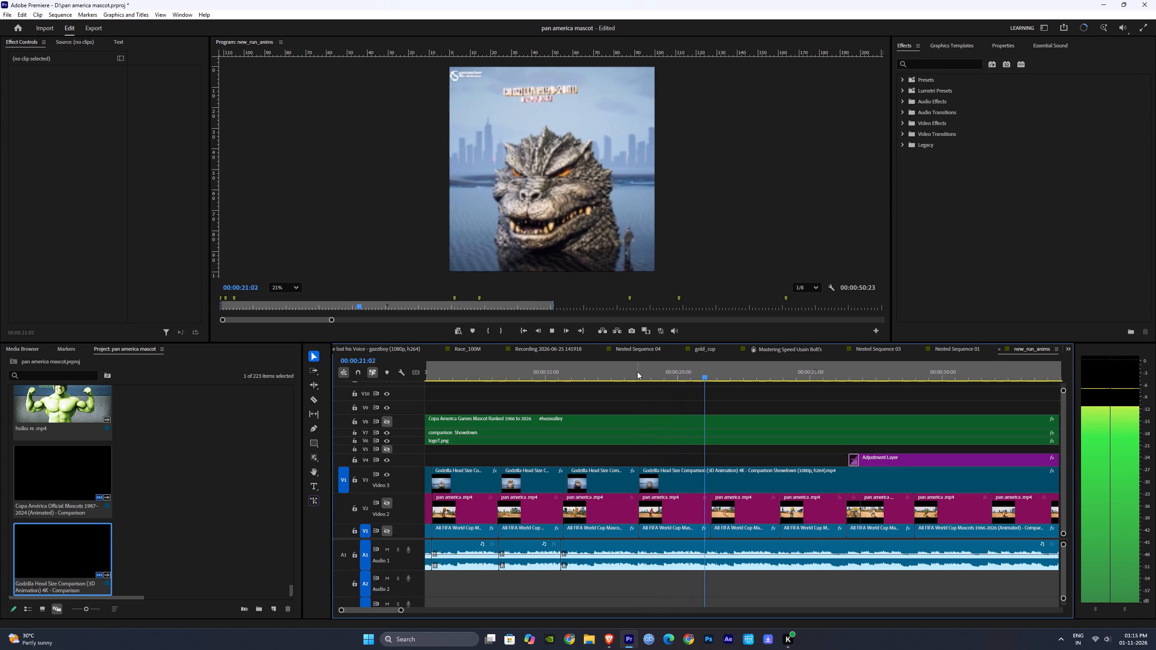
key(space)
drag(715, 377, 708, 375)
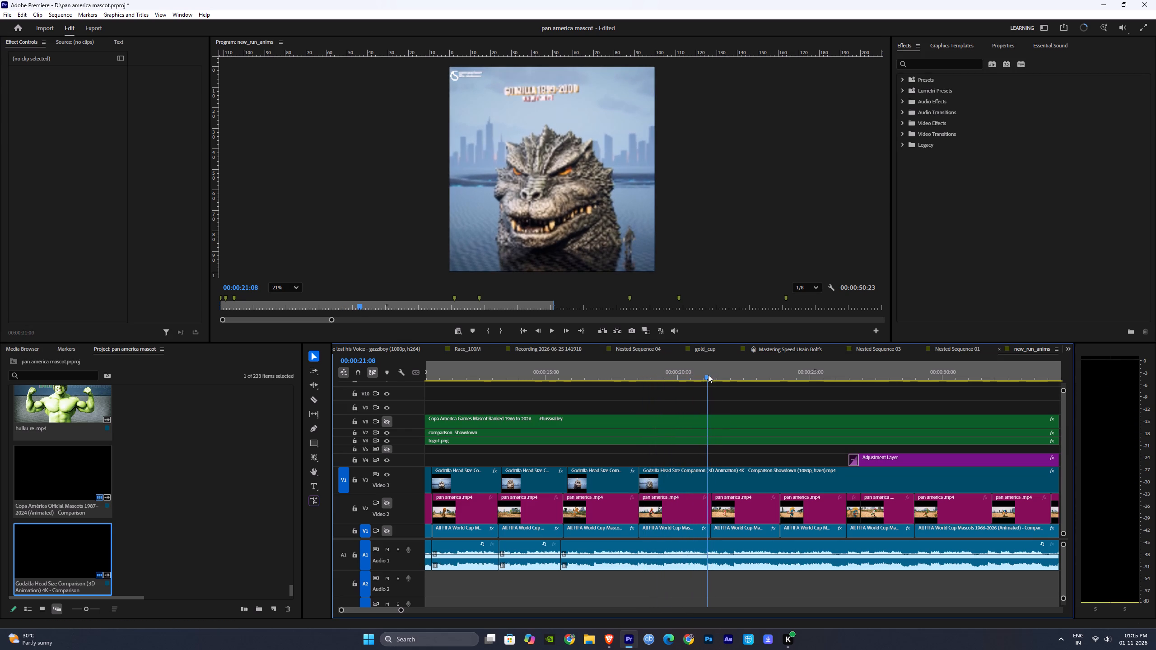
drag(708, 375, 708, 374)
key(c)
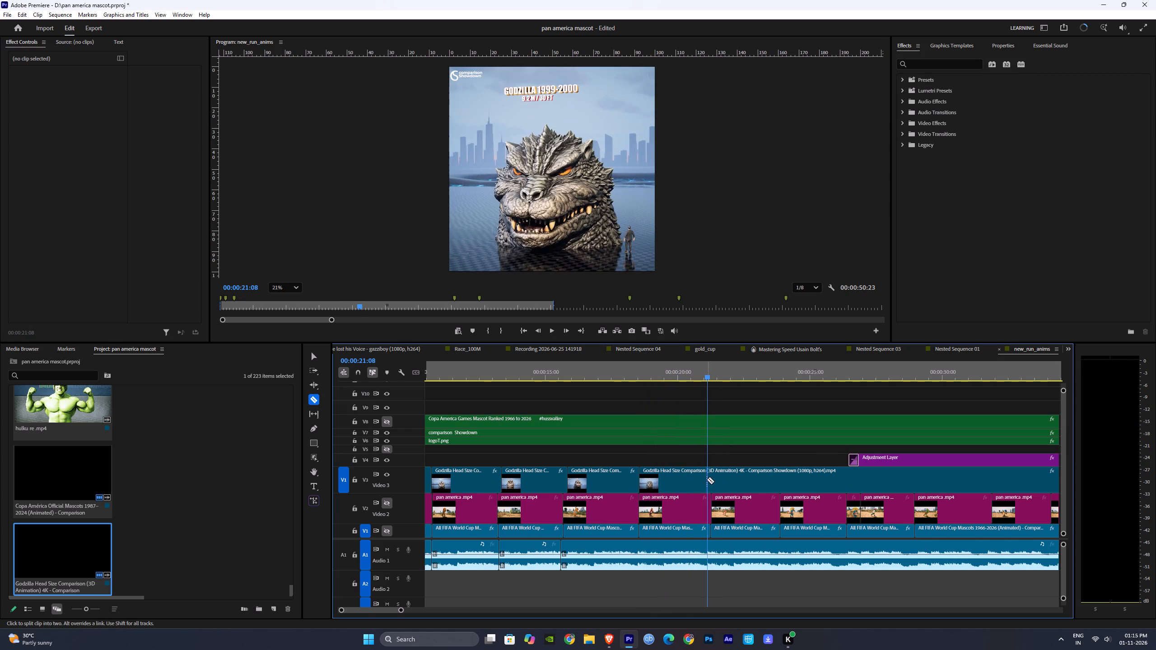
click(708, 479)
key(v)
Find the Godzilla 1998 head further along V3, split the clip at about 00:00:26:25, and delete the unwanted footage before it.
drag(717, 375, 830, 390)
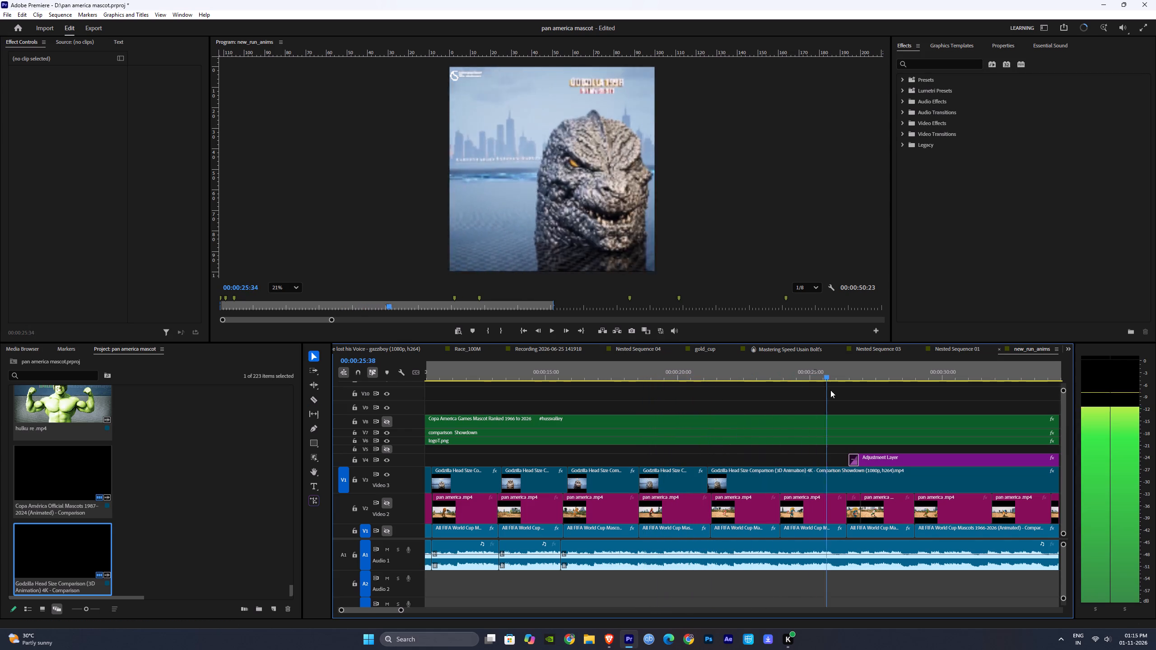
drag(830, 390, 848, 390)
key(c)
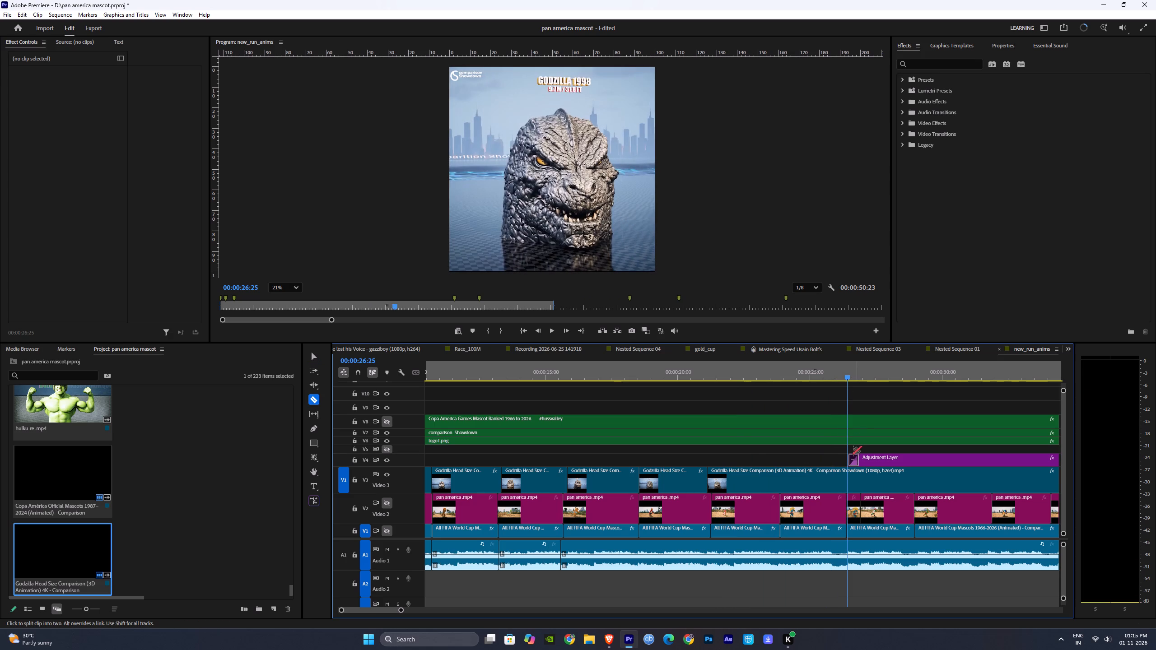
click(845, 477)
key(v)
click(807, 480)
key(Delete)
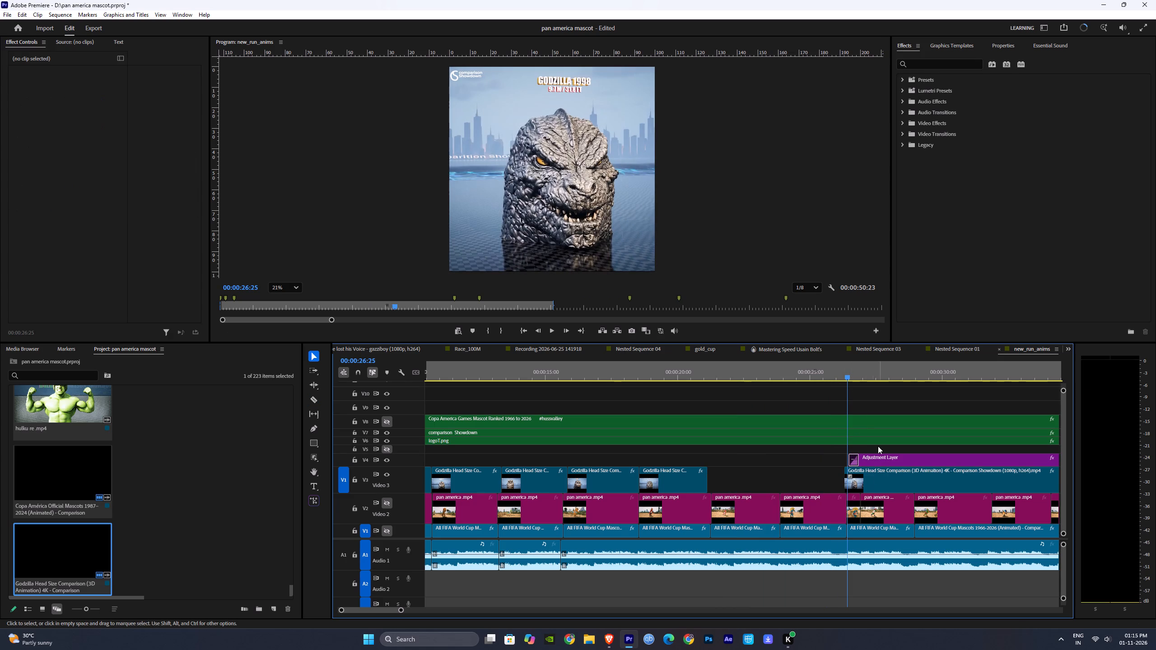
Move the Godzilla 1998 clip back on V3 to start right after the Godzilla 1999-2000 clip.
drag(789, 371, 699, 368)
key(space)
key(space)
drag(881, 477, 749, 476)
drag(728, 367, 710, 373)
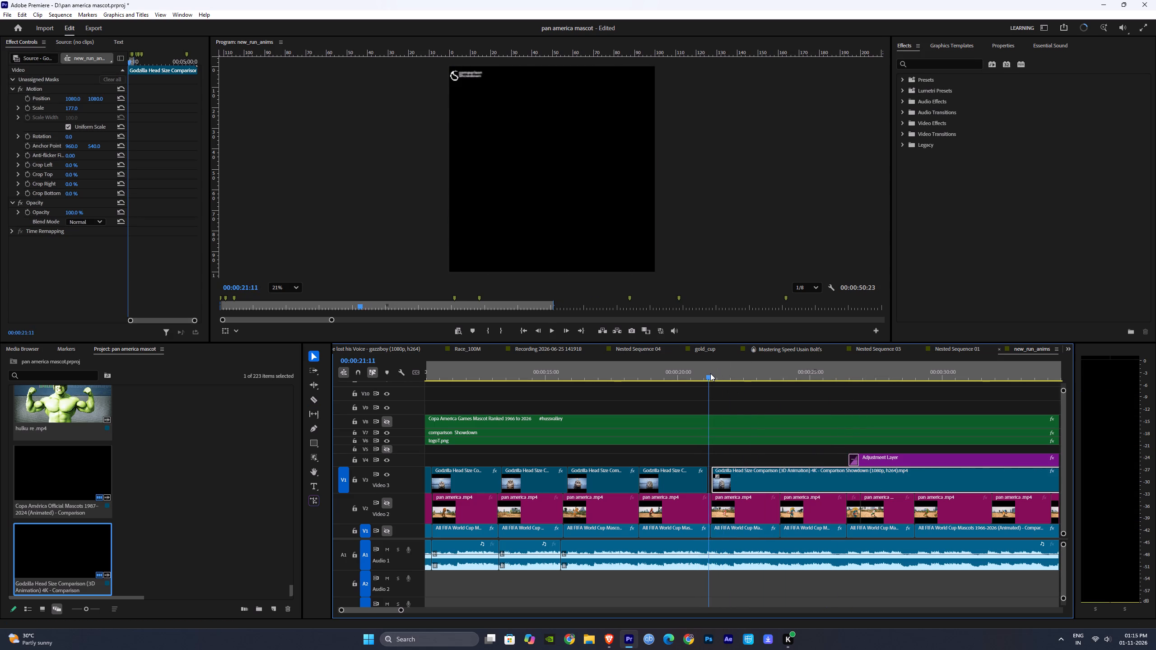
drag(710, 373, 709, 372)
drag(769, 480, 767, 477)
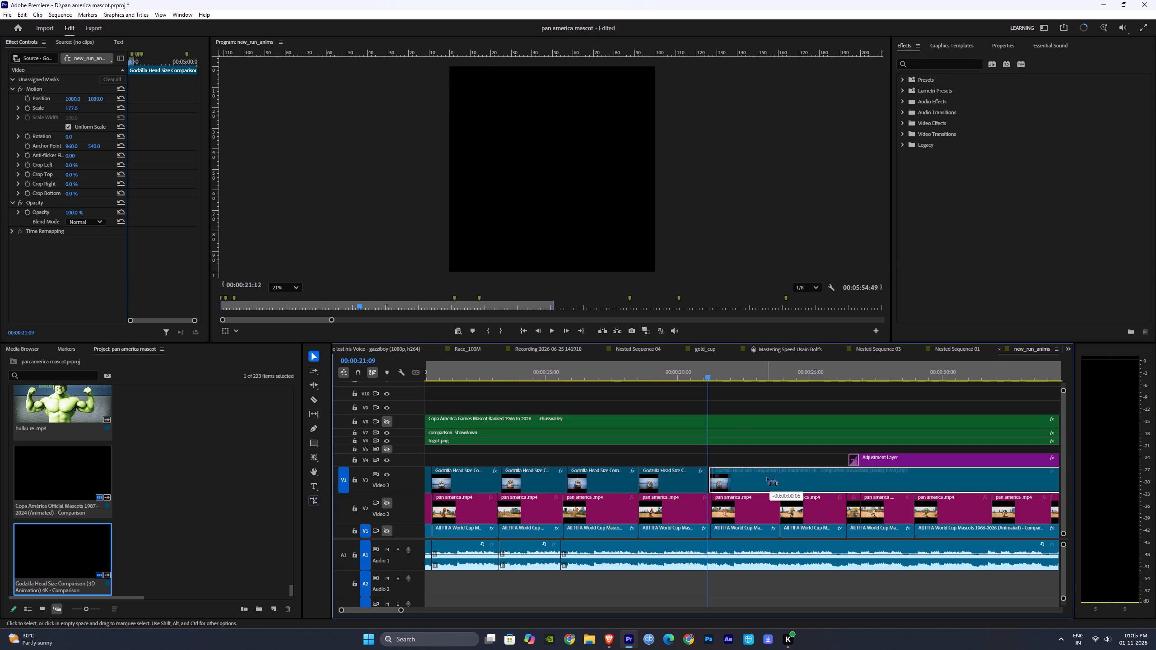
drag(767, 477, 767, 475)
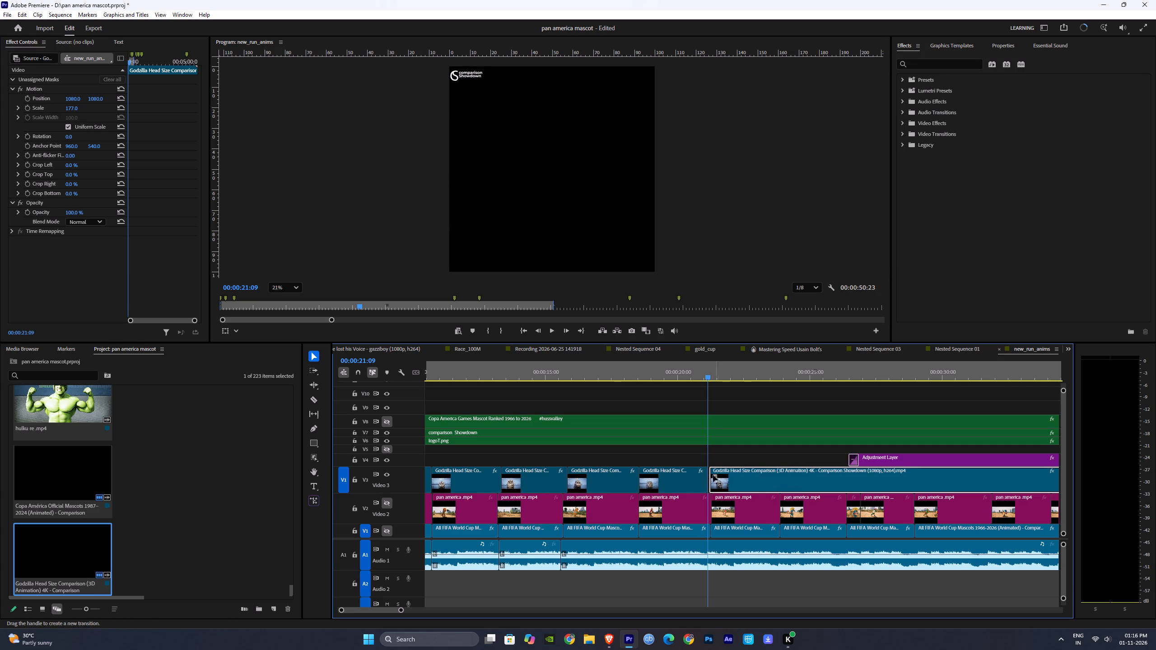
Adjust the V3 cut between the Godzilla 1999-2000 and 1998 clips a few frames later, leaving no gap.
drag(704, 475, 709, 476)
drag(709, 474, 719, 474)
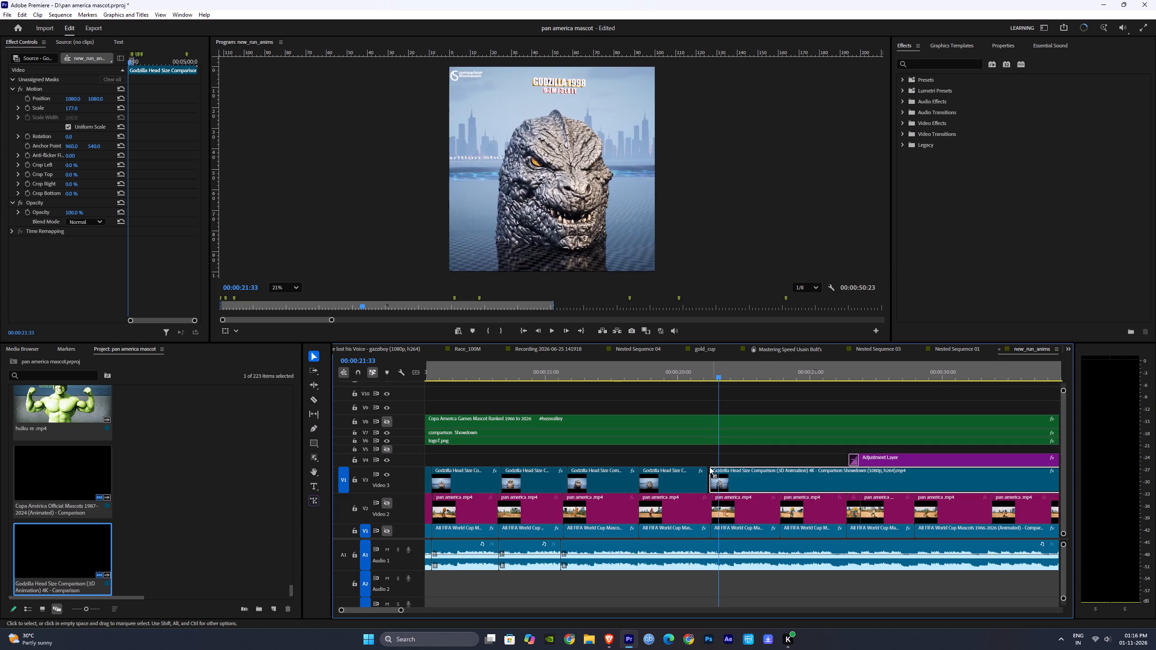
drag(706, 473, 712, 474)
click(748, 453)
click(749, 451)
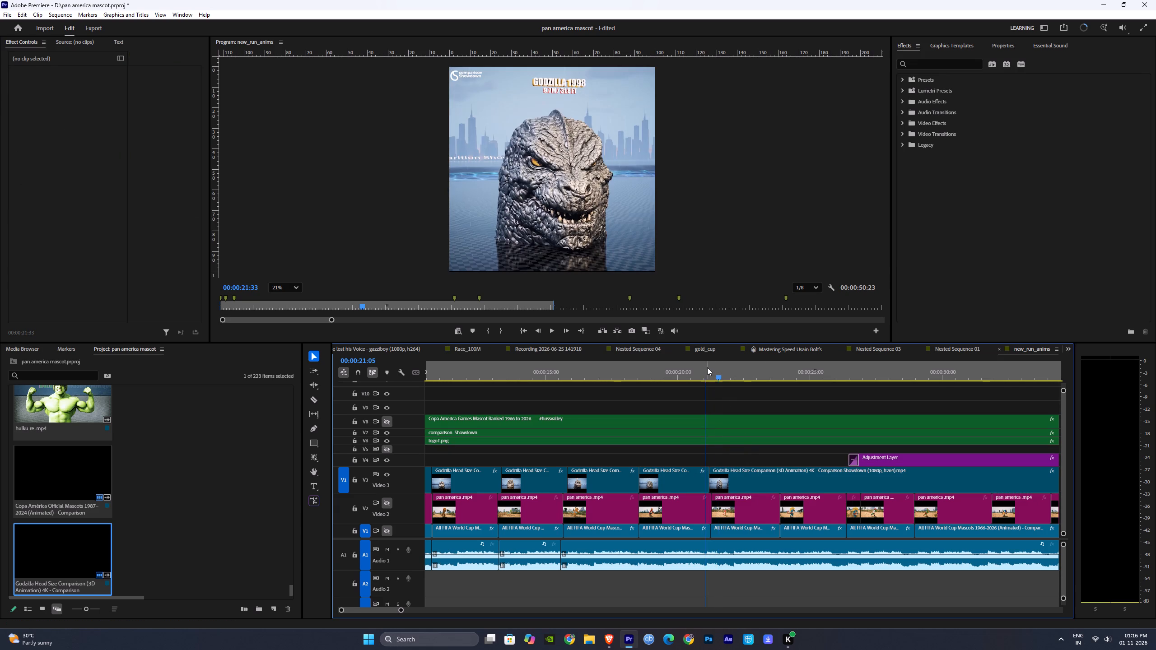
Save the project and replay the end of the Godzilla 1999-2000 clip to check the cut into Godzilla 1998.
click(707, 368)
key(ctrl+s)
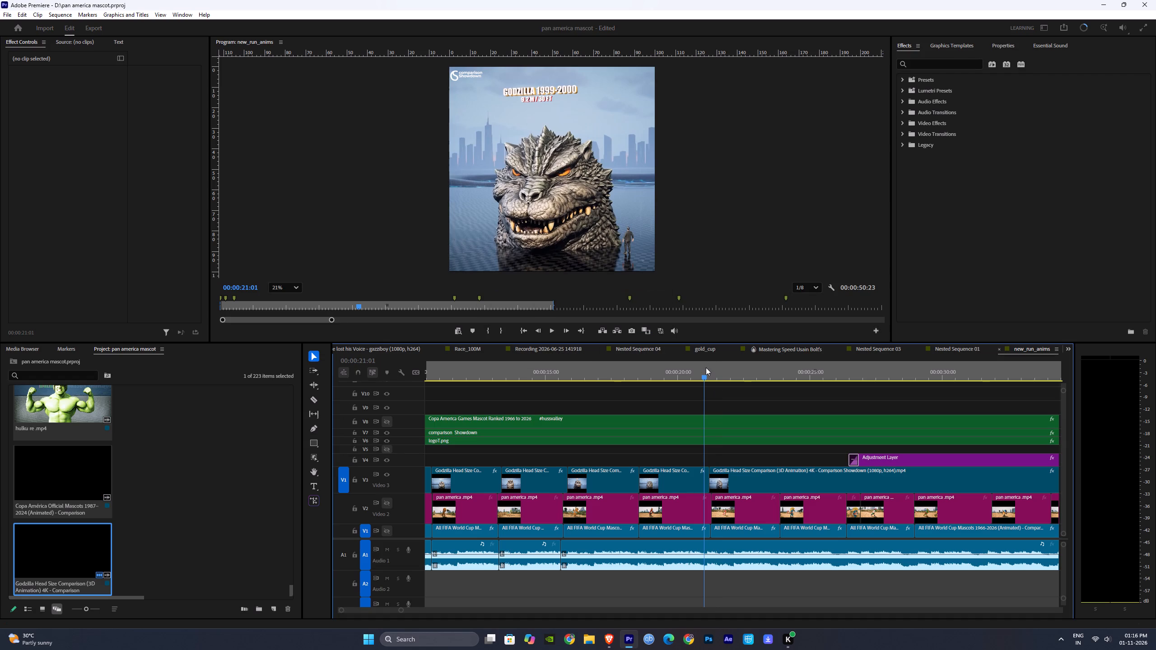
key(space)
drag(705, 367, 696, 370)
key(space)
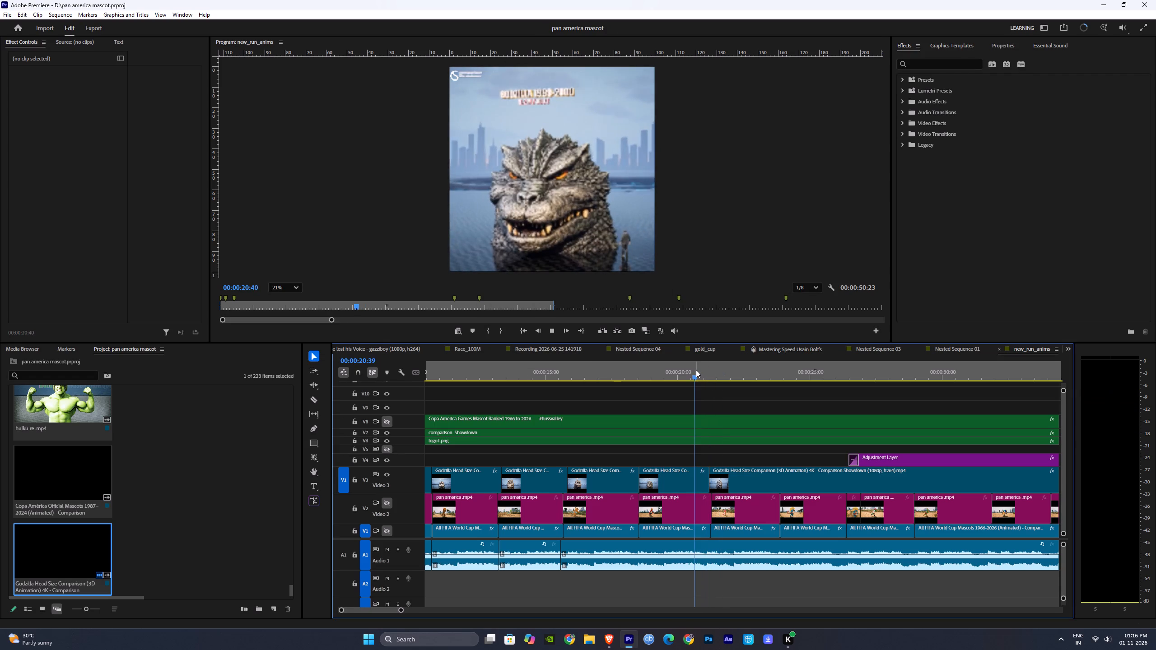
key(space)
Review the recut V3 segments across the whole sequence and return the playhead to the start.
drag(403, 609, 447, 602)
click(626, 377)
key(space)
drag(616, 371, 603, 370)
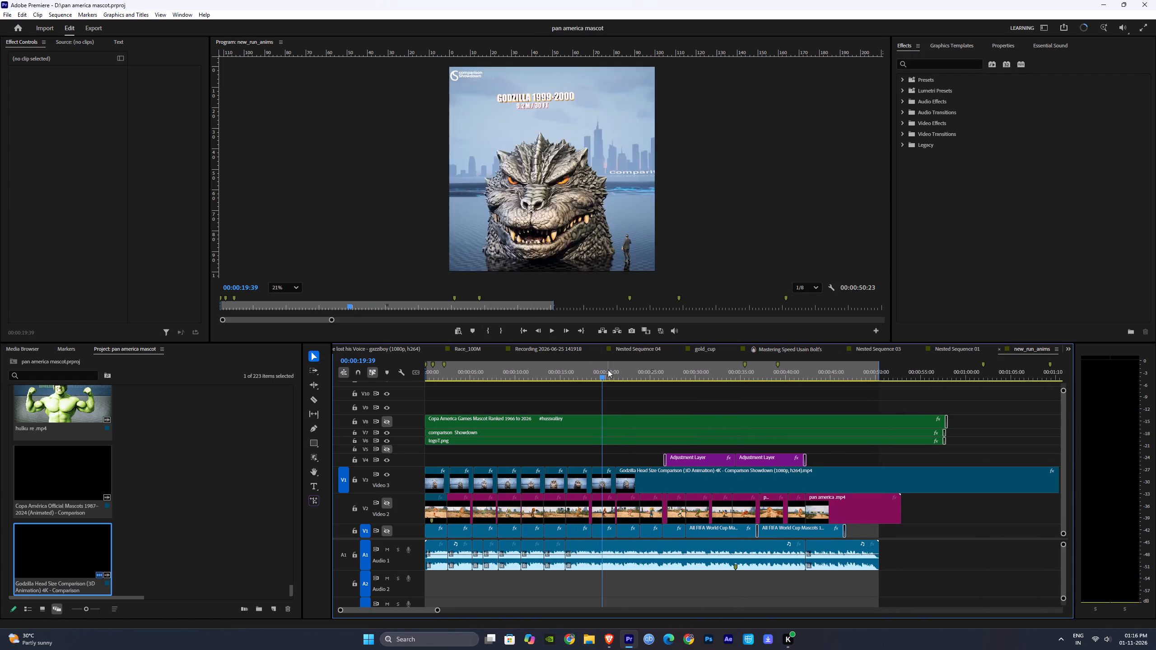
key(space)
drag(609, 372, 287, 386)
click(536, 448)
click(597, 453)
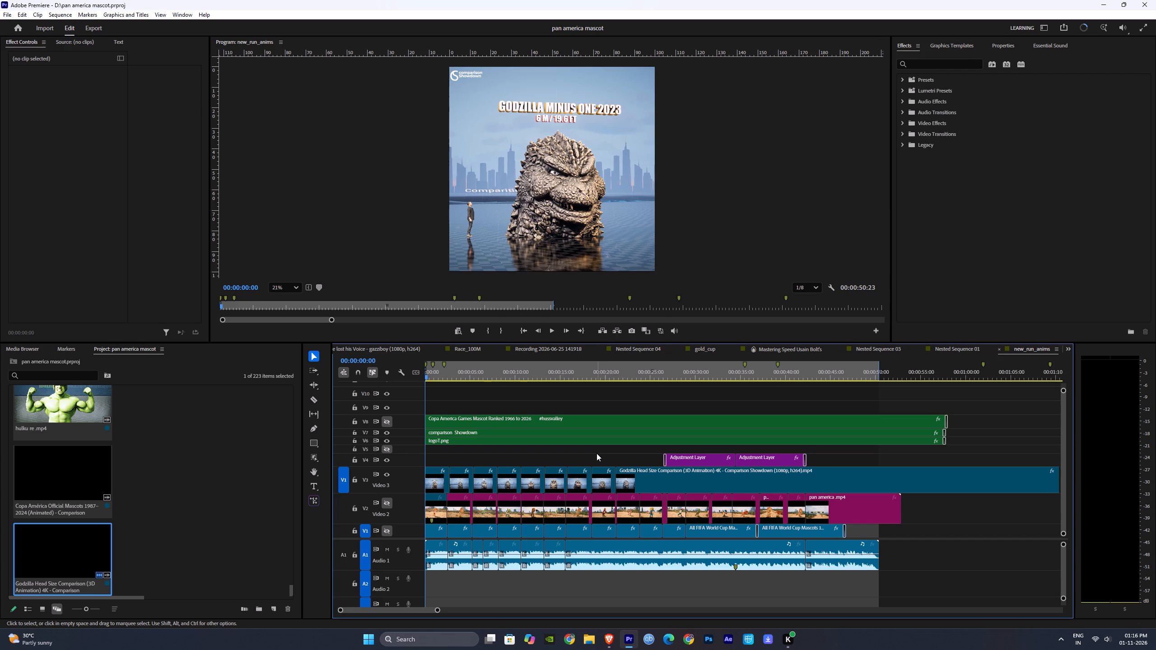
Save the project.
key(ctrl+s)
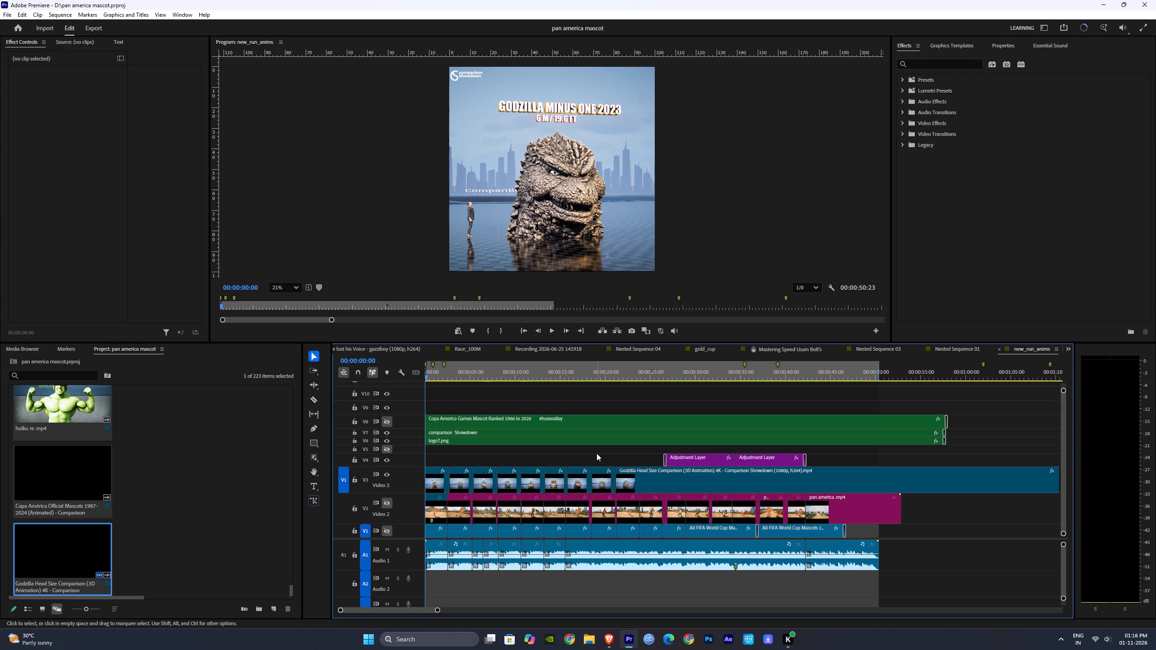
click(597, 453)
click(597, 453)
key(ctrl+s)
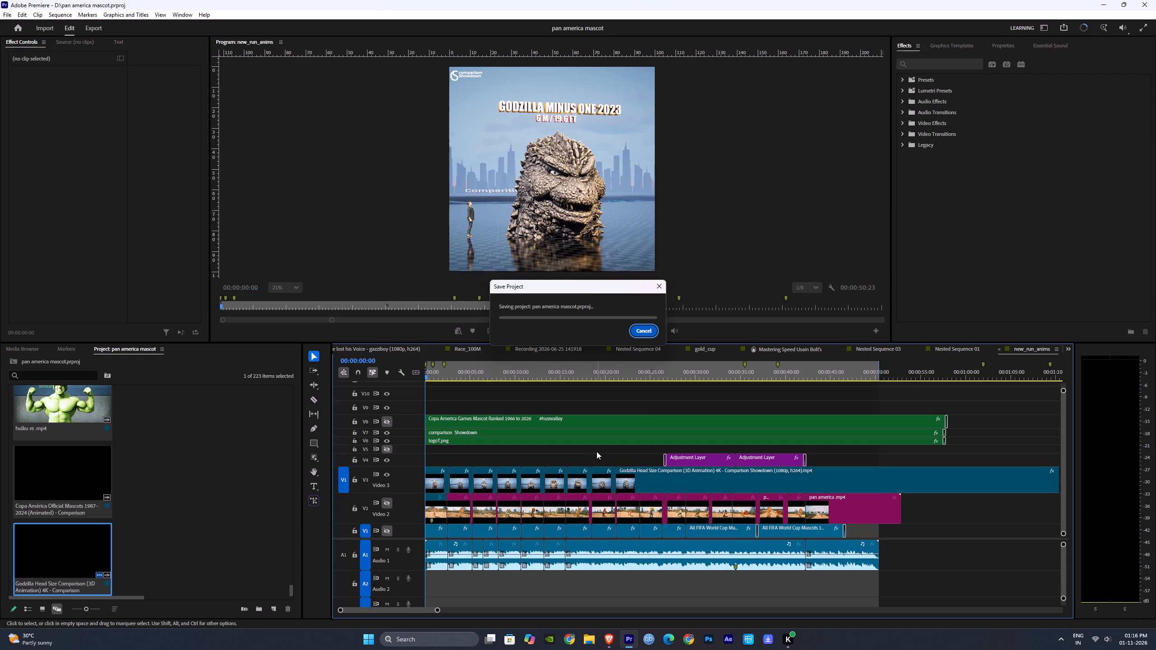
Play the Godzilla 1998 clip and scan the V3 footage beyond it for the next Godzilla head.
drag(611, 370, 615, 370)
key(space)
alt+scroll(647, 502, up, 4)
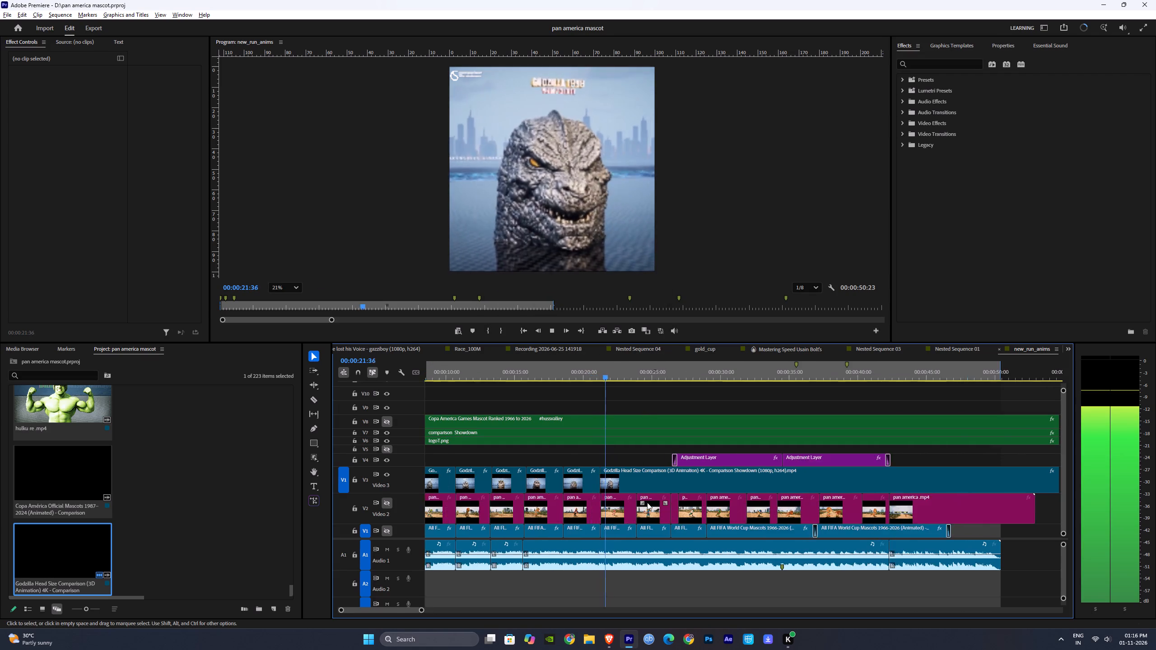
alt+scroll(647, 502, up, 7)
drag(595, 375, 725, 382)
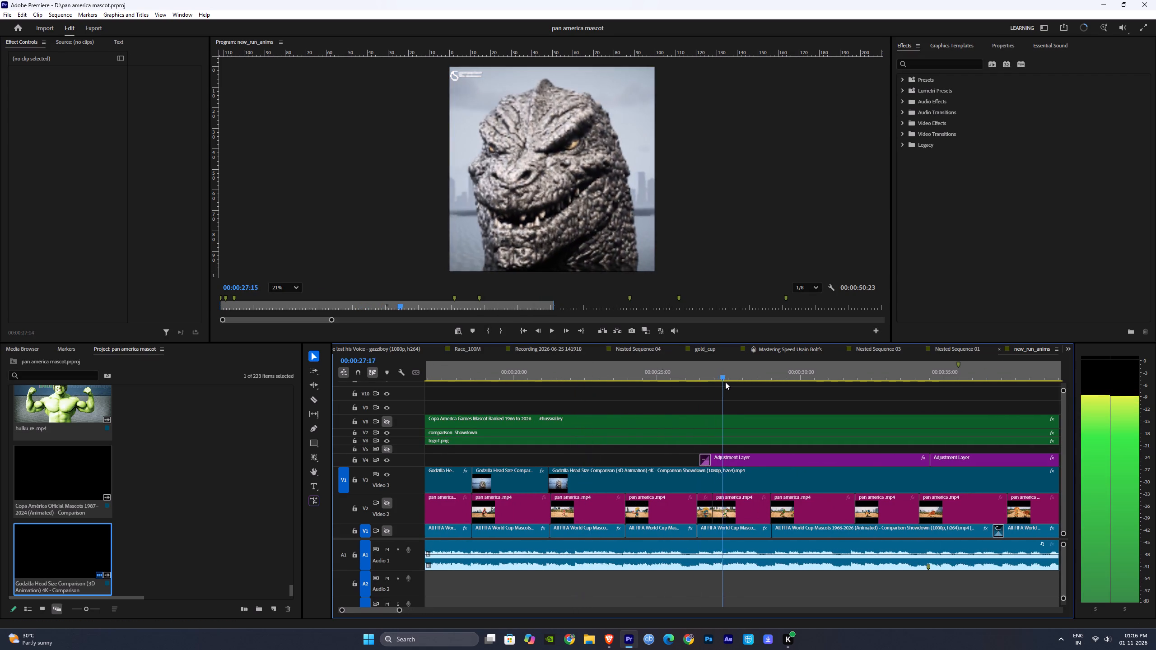
drag(725, 382, 538, 380)
key(space)
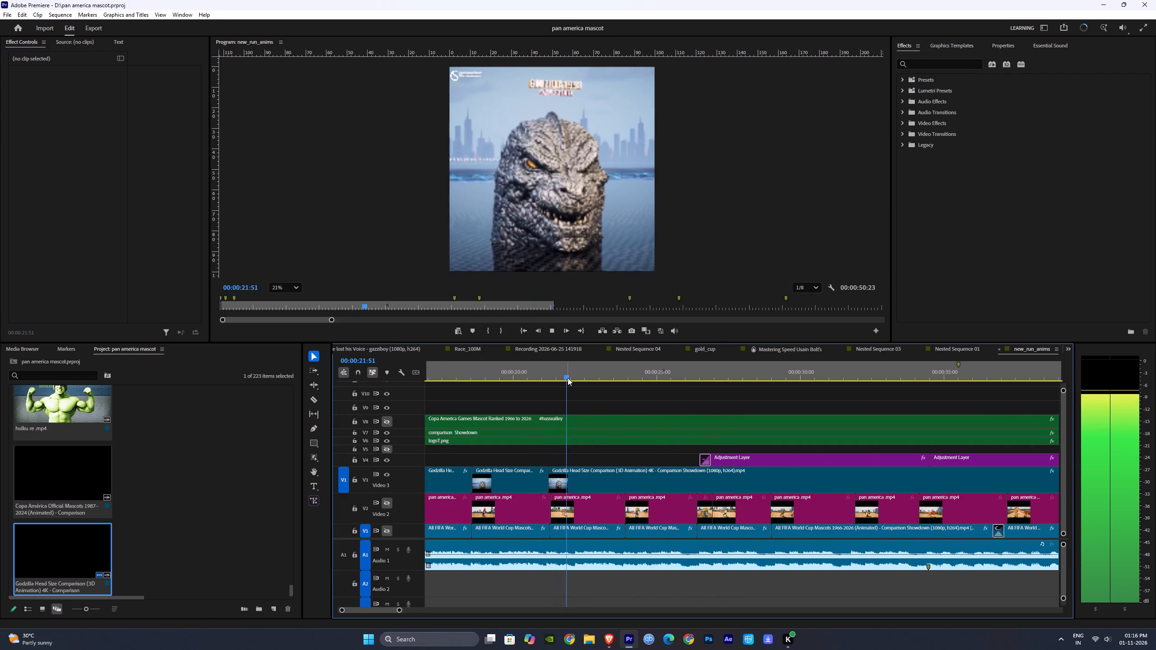
drag(574, 377, 882, 392)
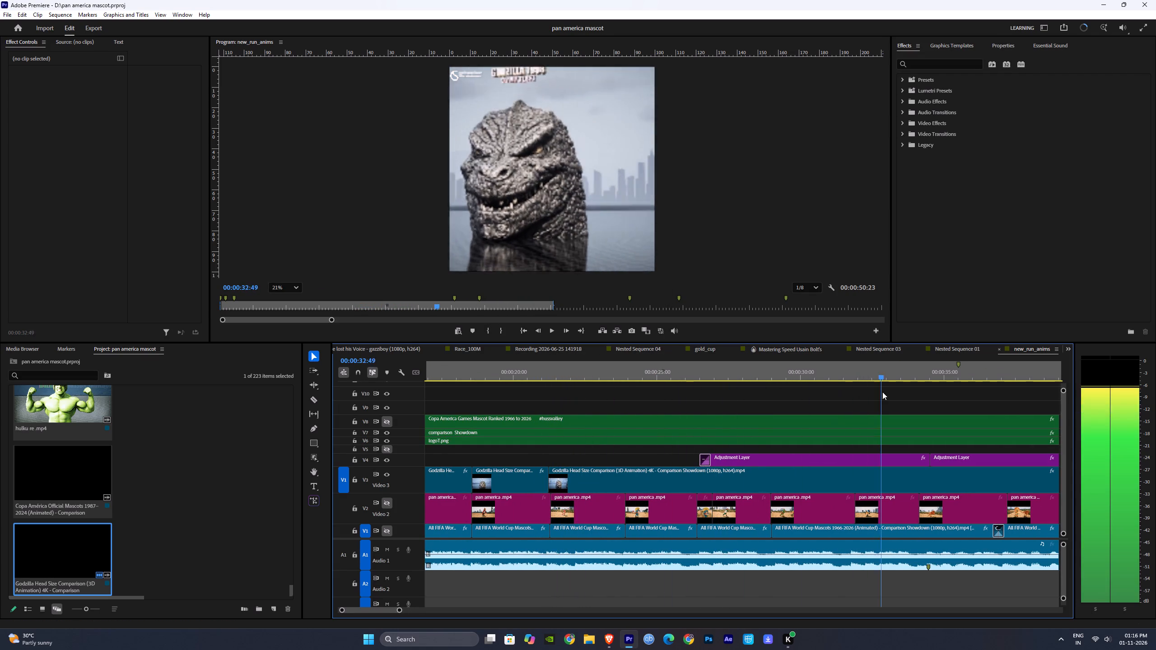
drag(882, 392, 755, 394)
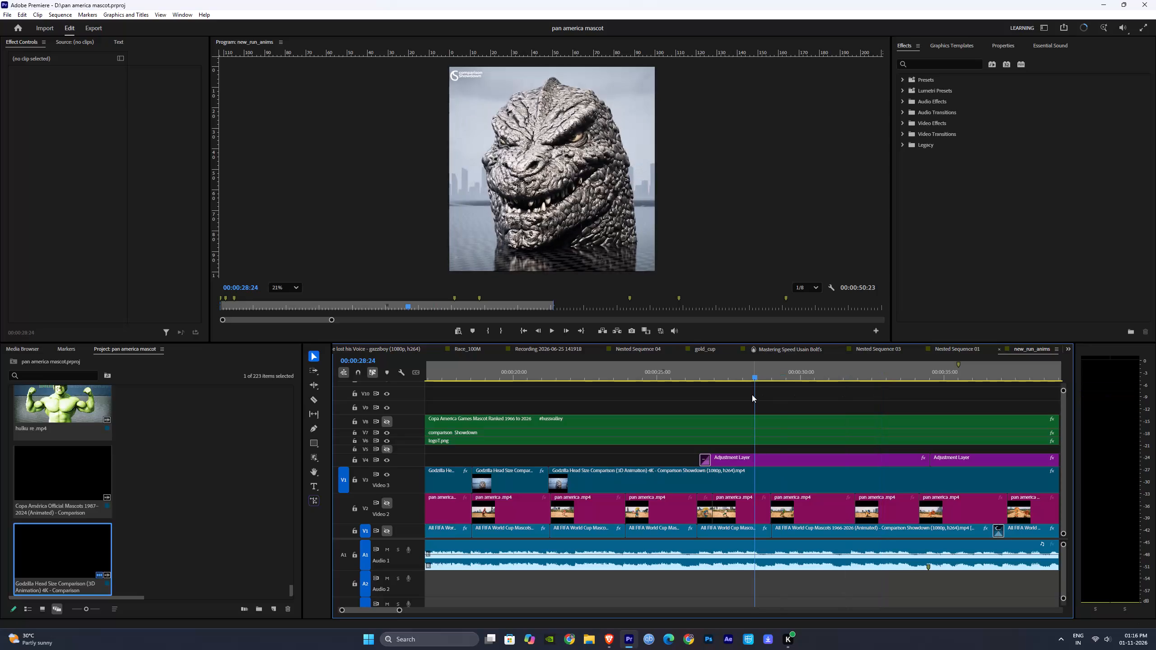
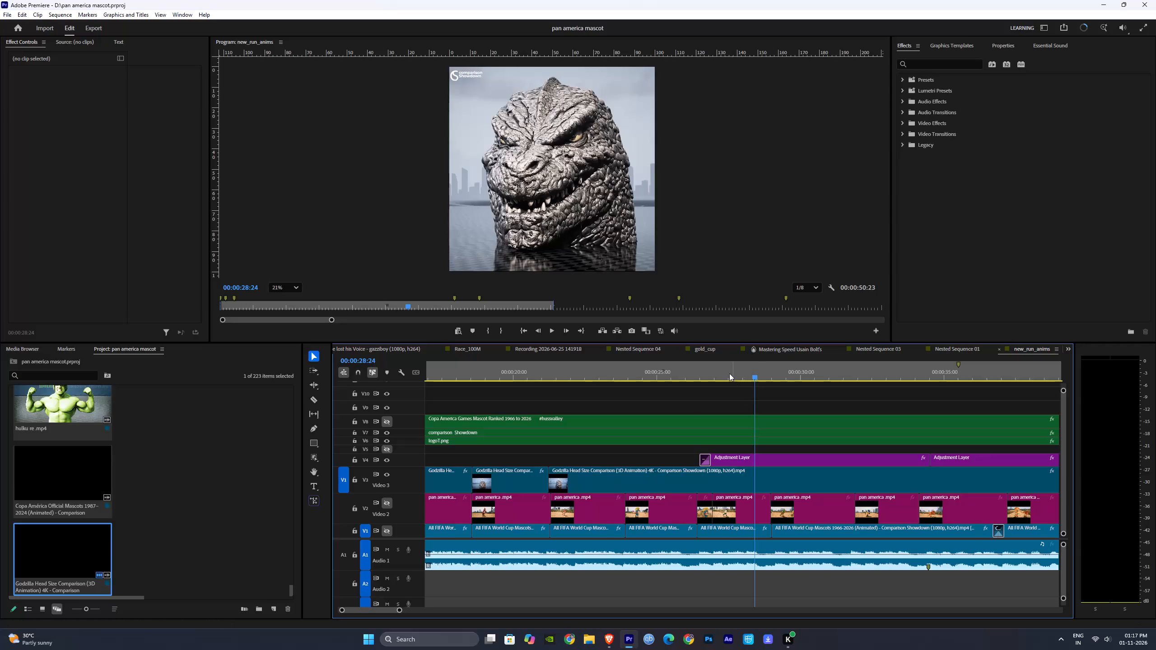
Replay the Godzilla 1998 footage on V3 and split it at 00:00:23:50, where the next pan america clip begins.
drag(729, 373, 702, 374)
key(space)
drag(694, 372, 672, 371)
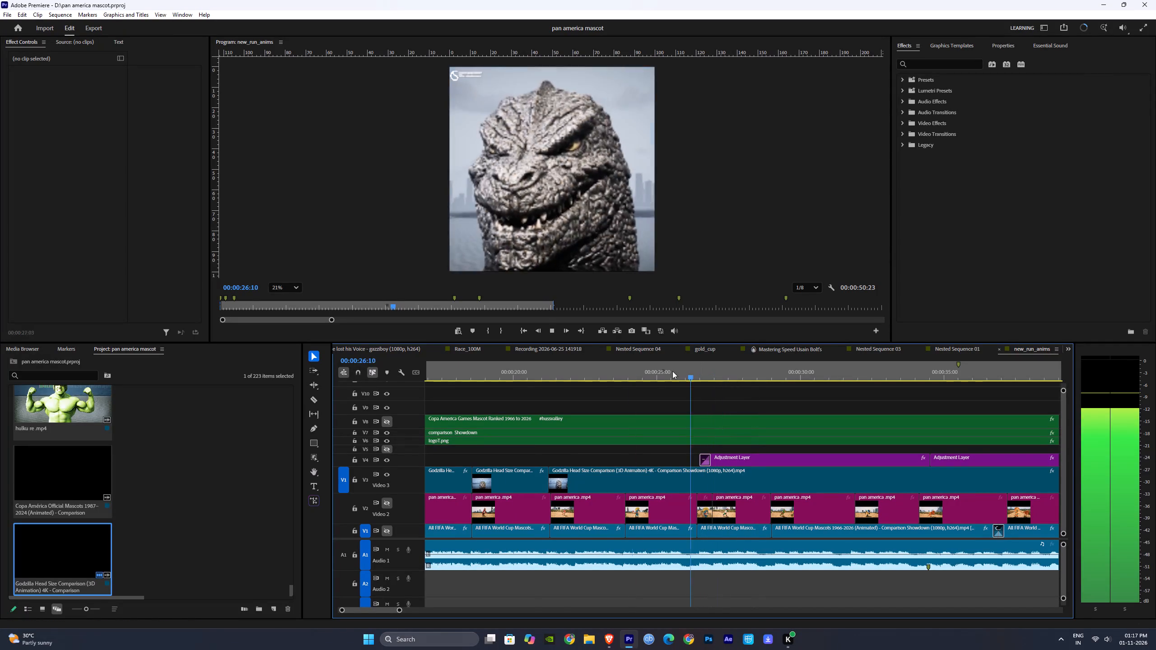
drag(672, 371, 530, 377)
key(space)
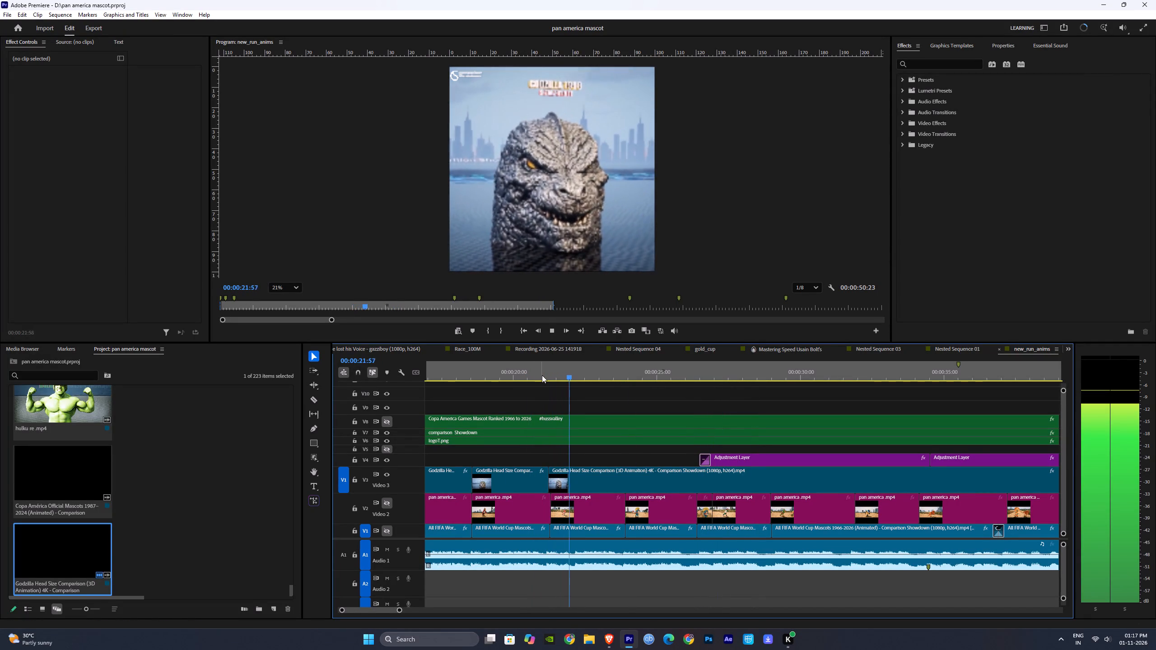
drag(601, 371, 611, 374)
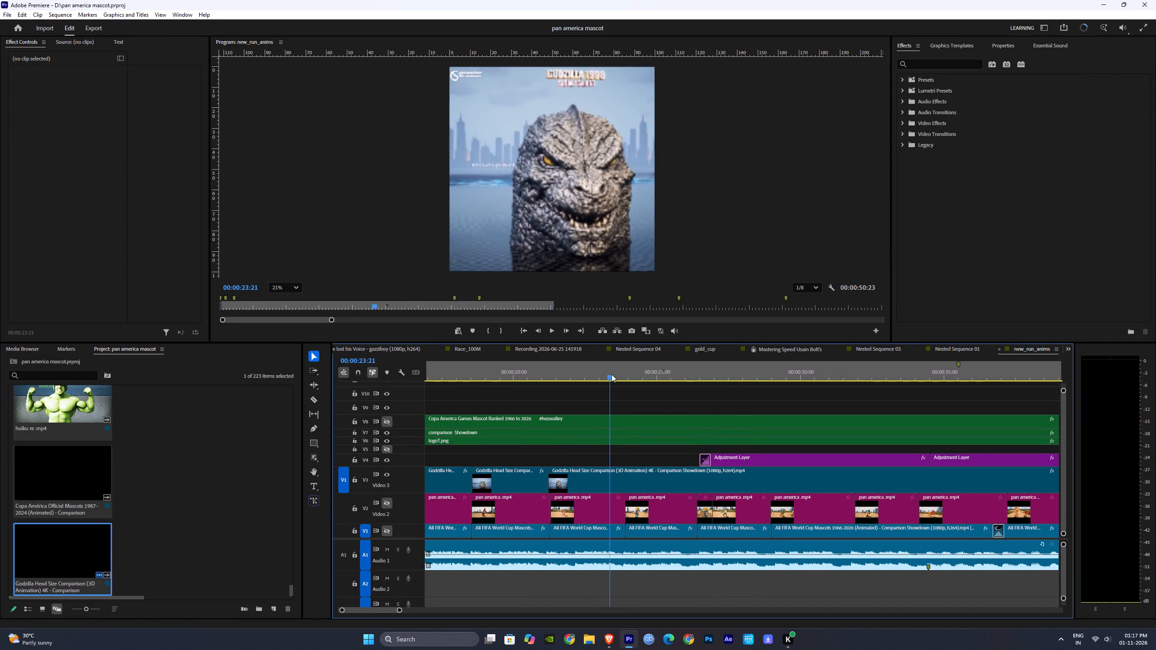
drag(611, 374, 625, 380)
key(c)
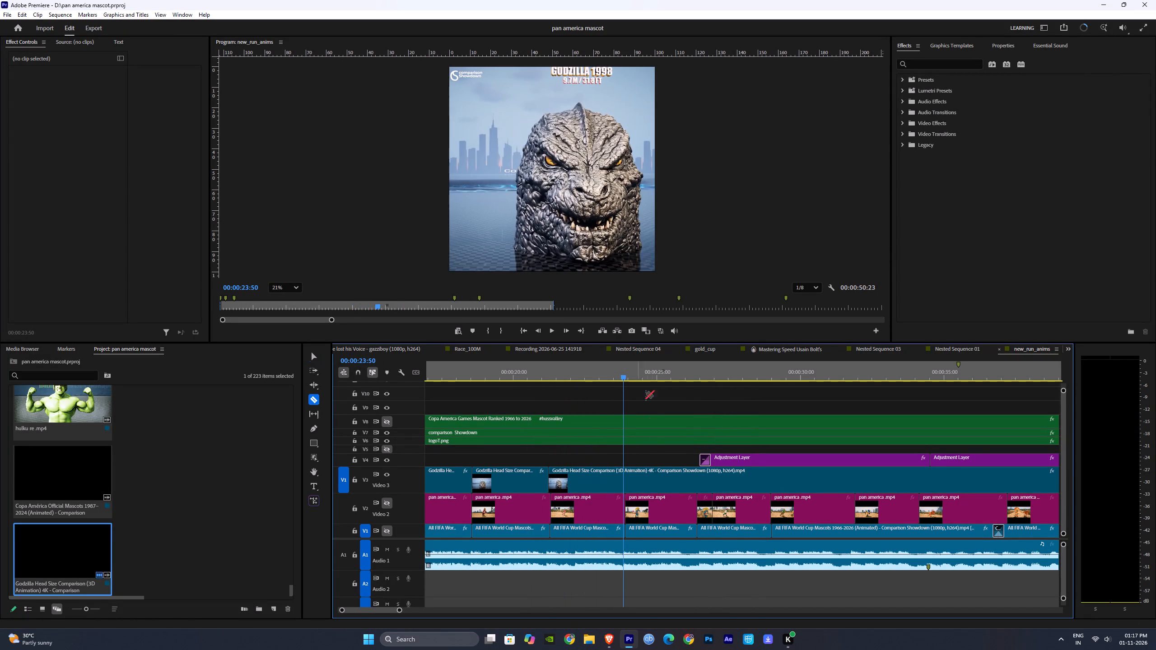
click(624, 480)
key(v)
Split the V3 footage at 00:00:33:54 and delete the section between the end of the Godzilla 1998 clip and that cut.
drag(629, 372, 788, 384)
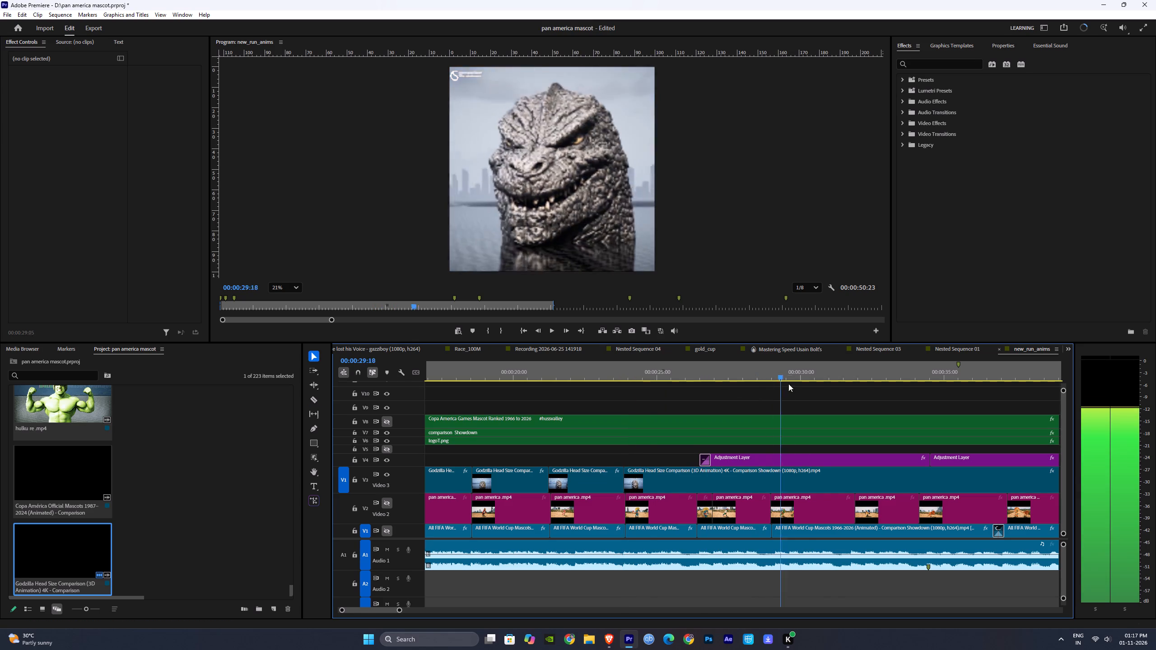
drag(788, 384, 914, 393)
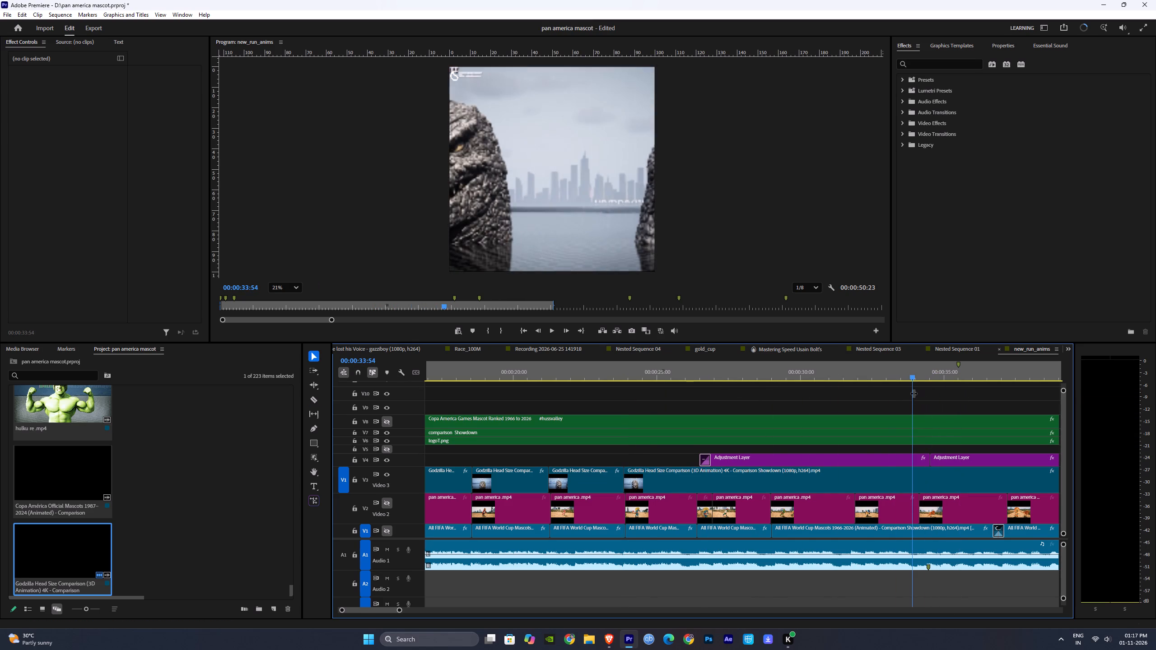
key(c)
click(911, 481)
key(v)
drag(611, 365, 618, 368)
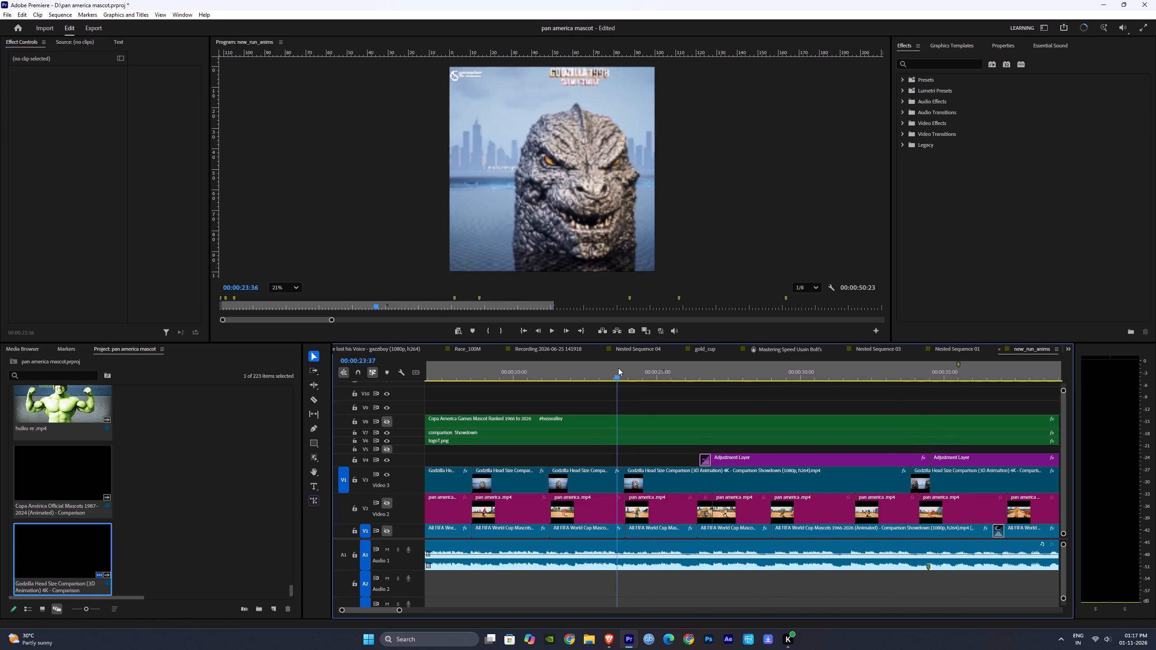
drag(618, 368, 655, 382)
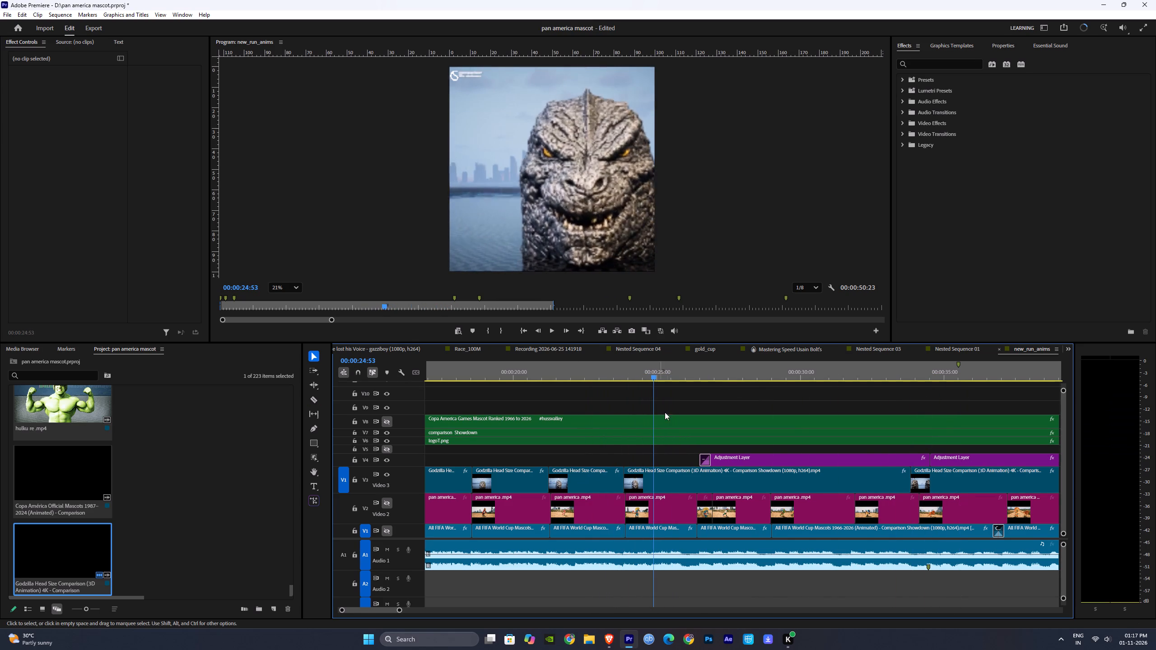
key(v)
click(671, 475)
key(Delete)
Move the remaining V3 footage up to the end of the Godzilla 1998 clip and close the gap between them.
drag(1000, 483, 993, 483)
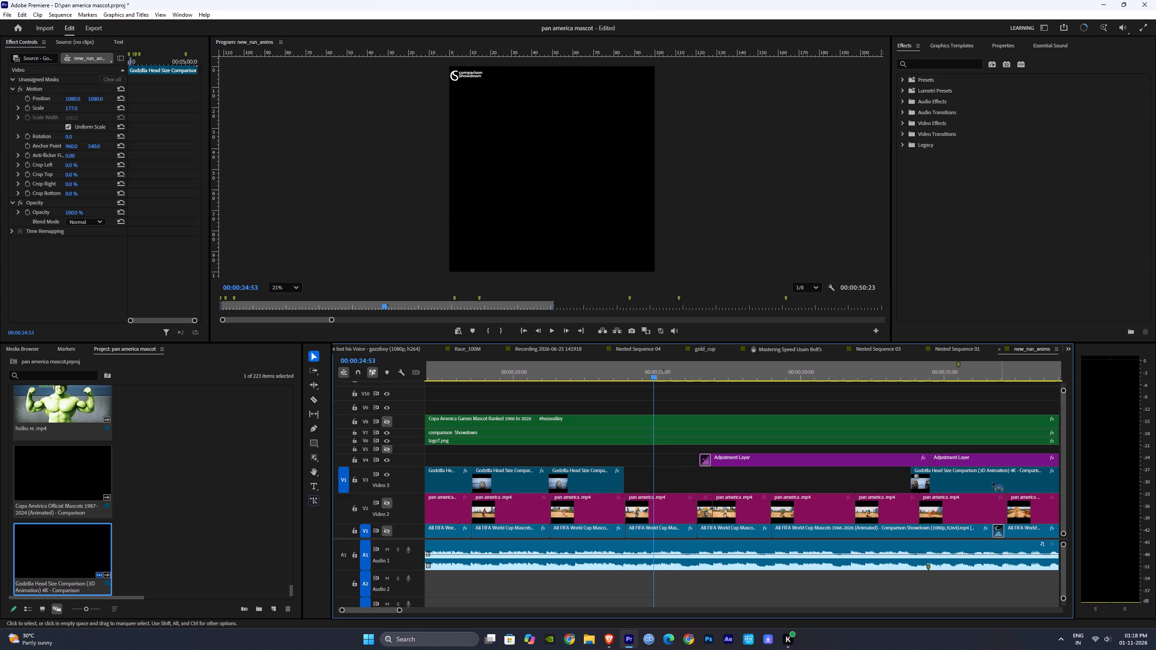
drag(993, 483, 718, 483)
drag(638, 380, 635, 378)
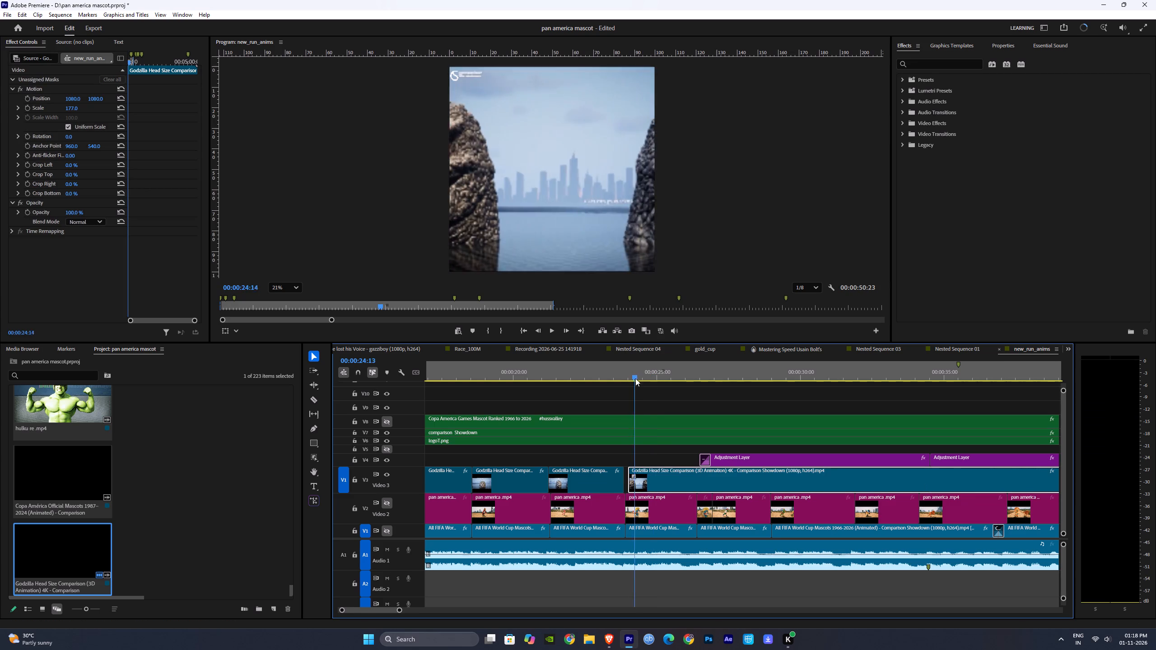
drag(635, 378, 625, 373)
click(676, 471)
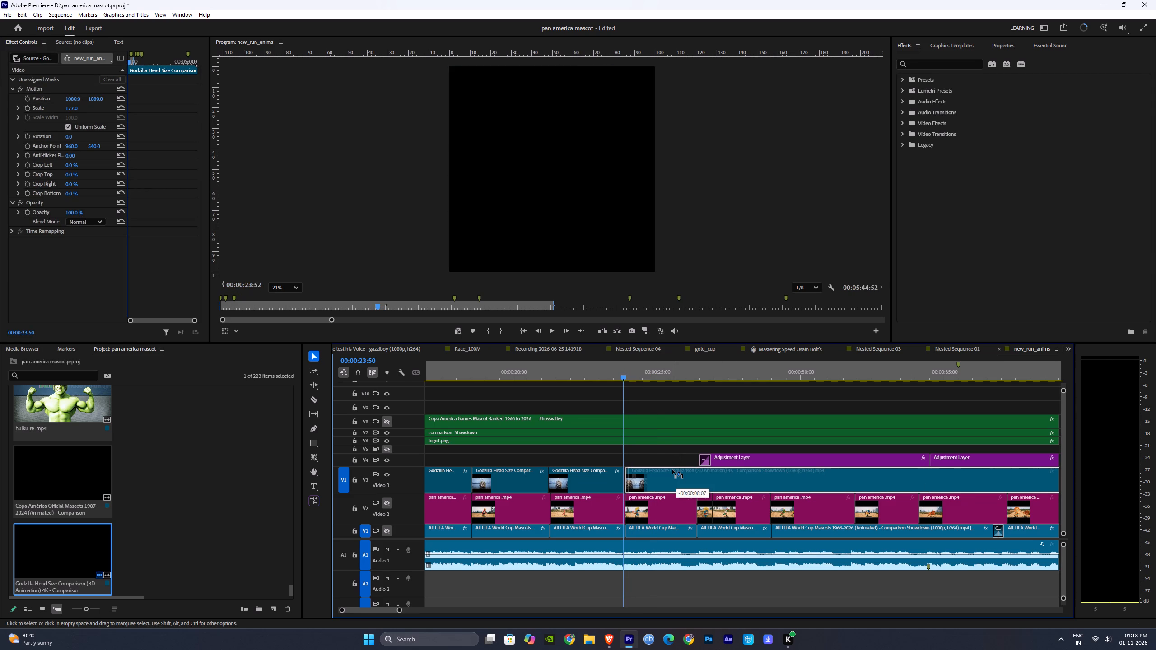
click(625, 475)
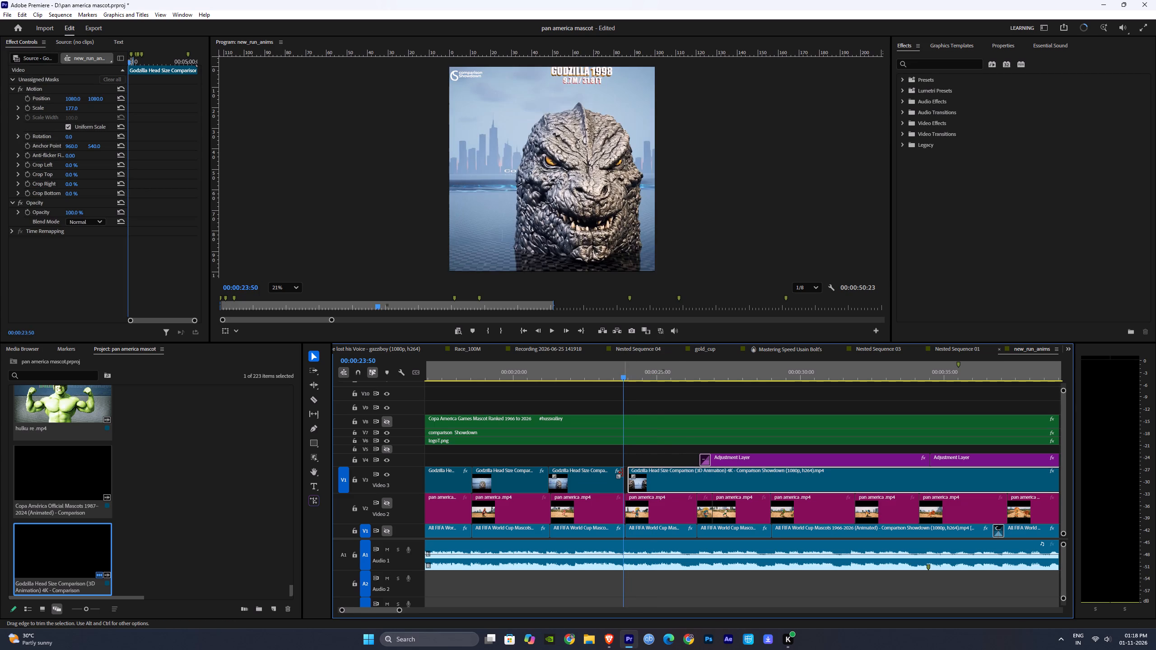
click(622, 473)
click(630, 475)
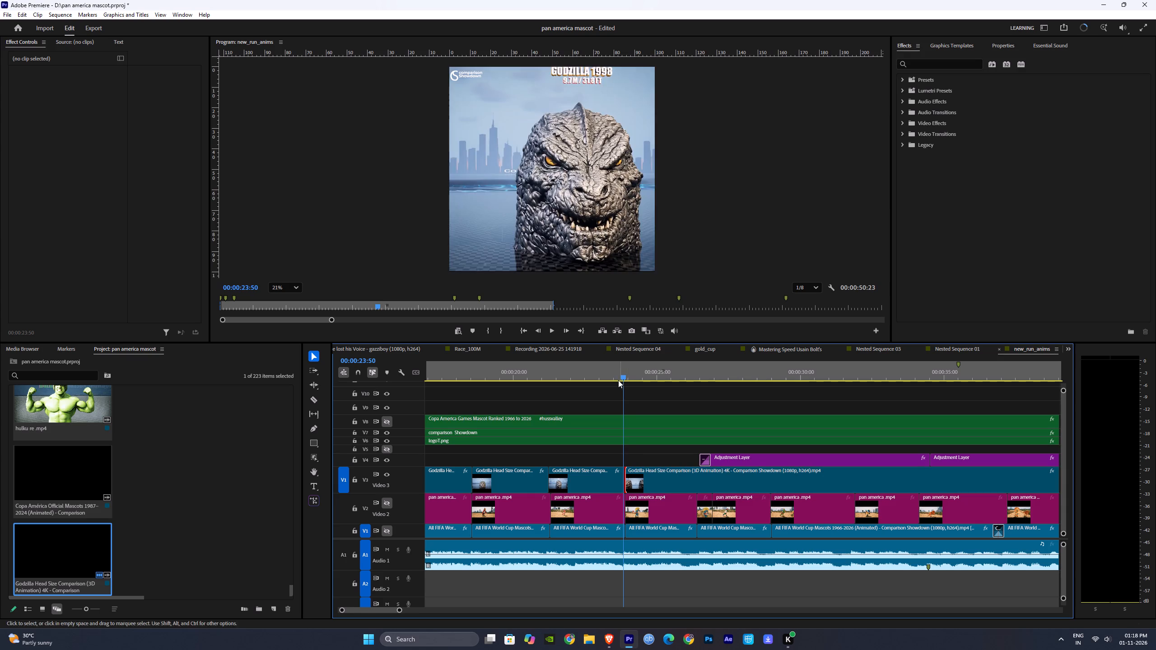
click(617, 376)
drag(622, 477, 627, 478)
click(643, 456)
click(658, 456)
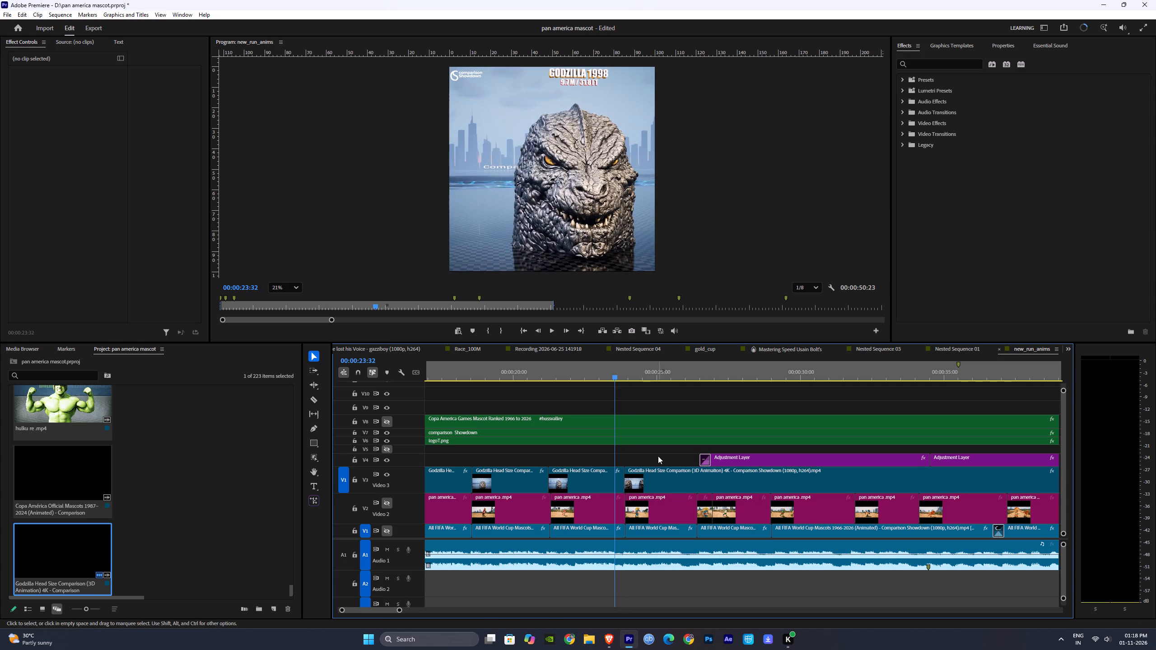
Replay the cut out of the Godzilla 1998 clip and scan the V3 footage up to the start of the adjustment layer.
key(space)
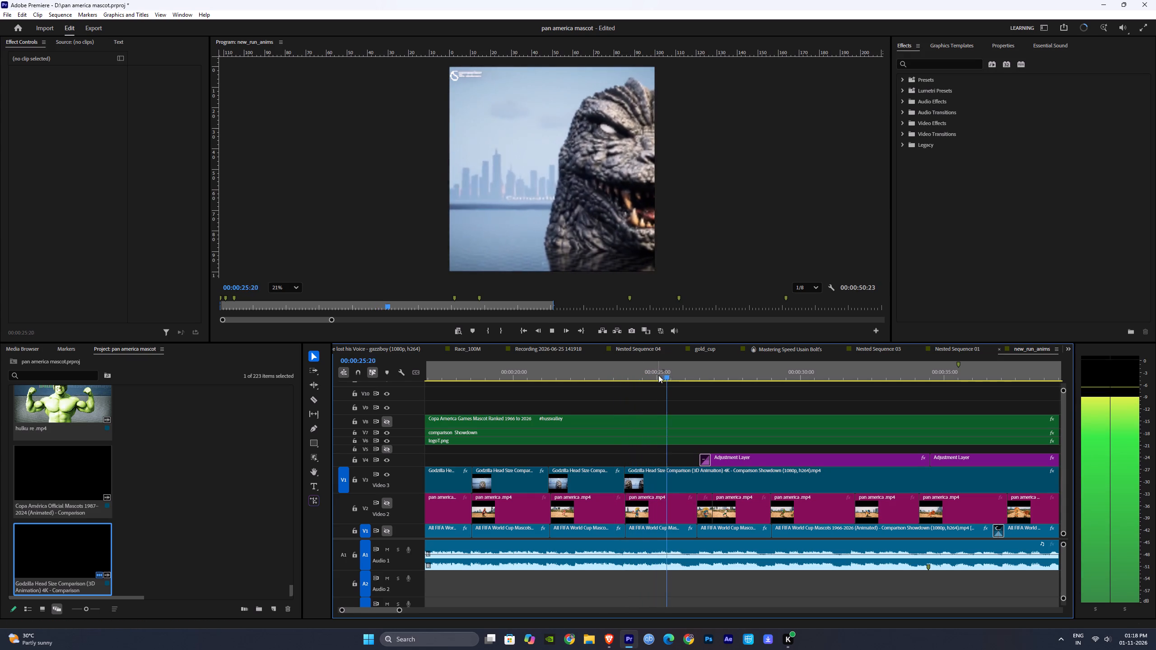
drag(653, 375, 592, 375)
key(space)
key(space)
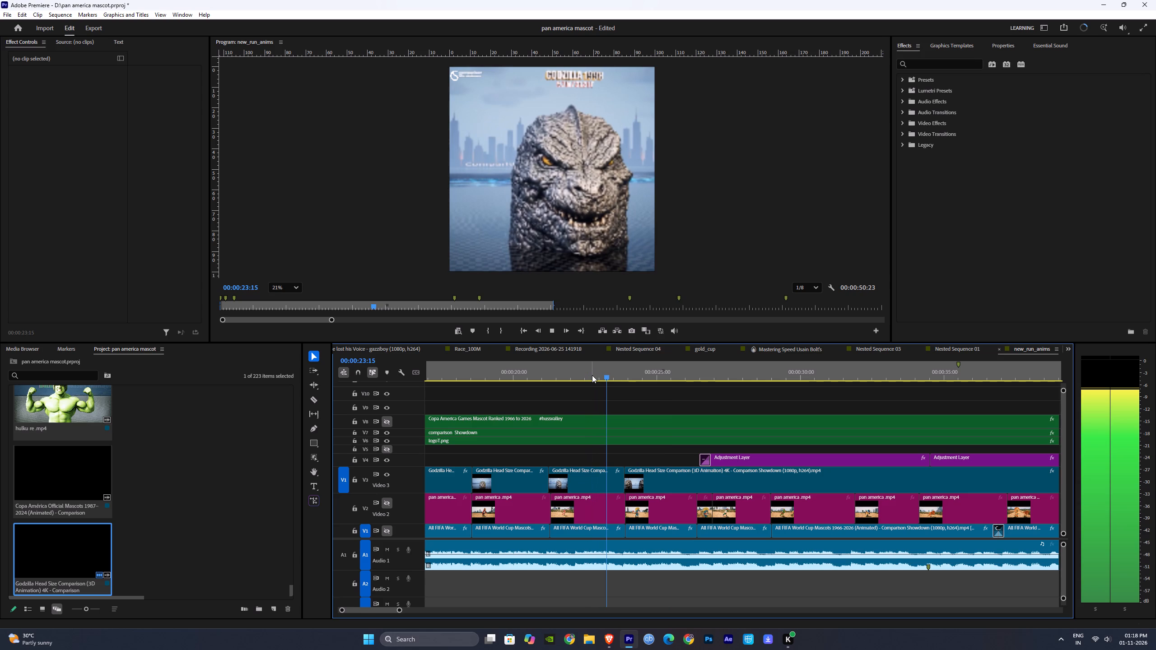
drag(615, 373, 620, 374)
drag(620, 374, 627, 374)
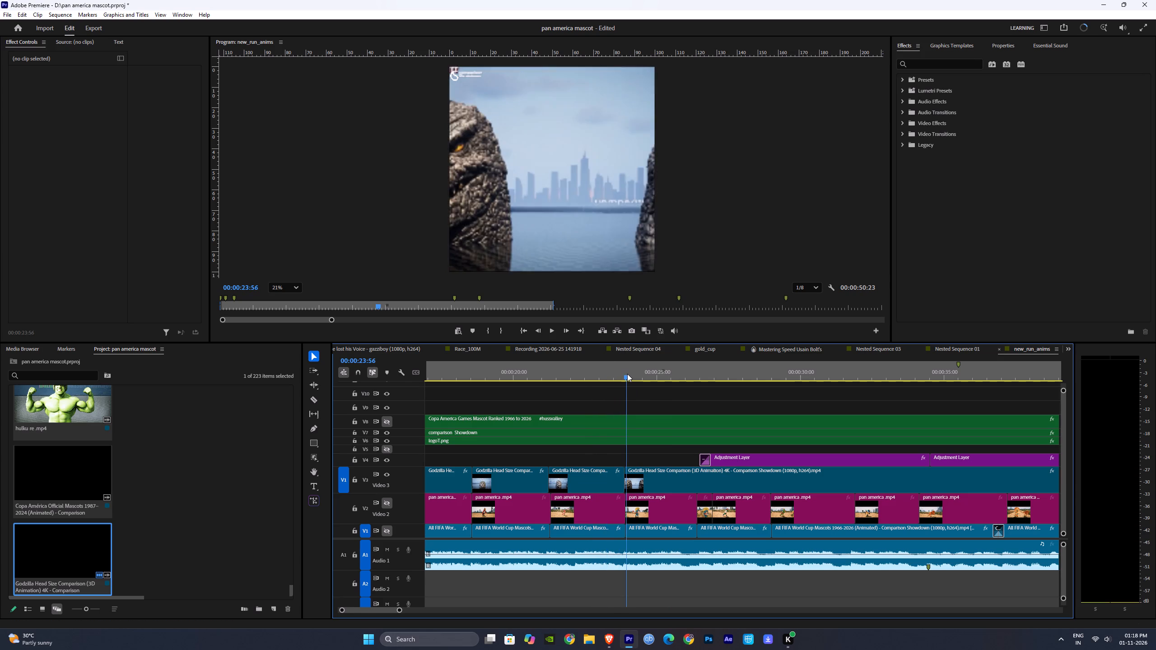
drag(627, 374, 709, 377)
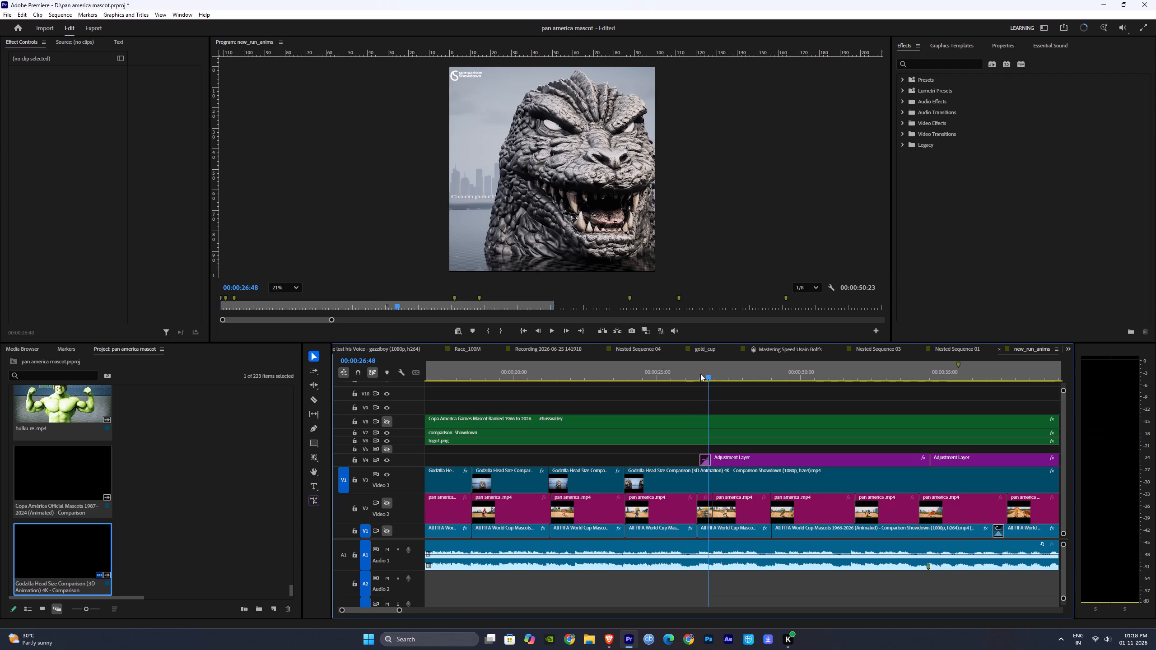
Play the V3 footage beneath the first adjustment layer and hide the V4 track.
drag(700, 374, 693, 374)
key(space)
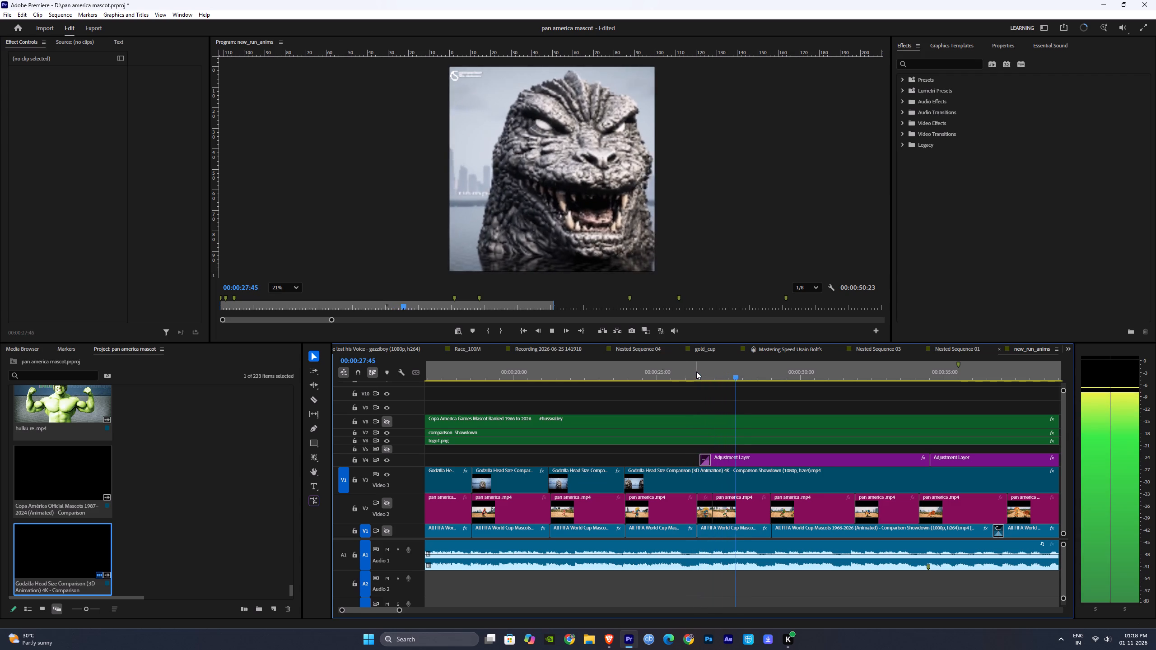
key(space)
click(387, 464)
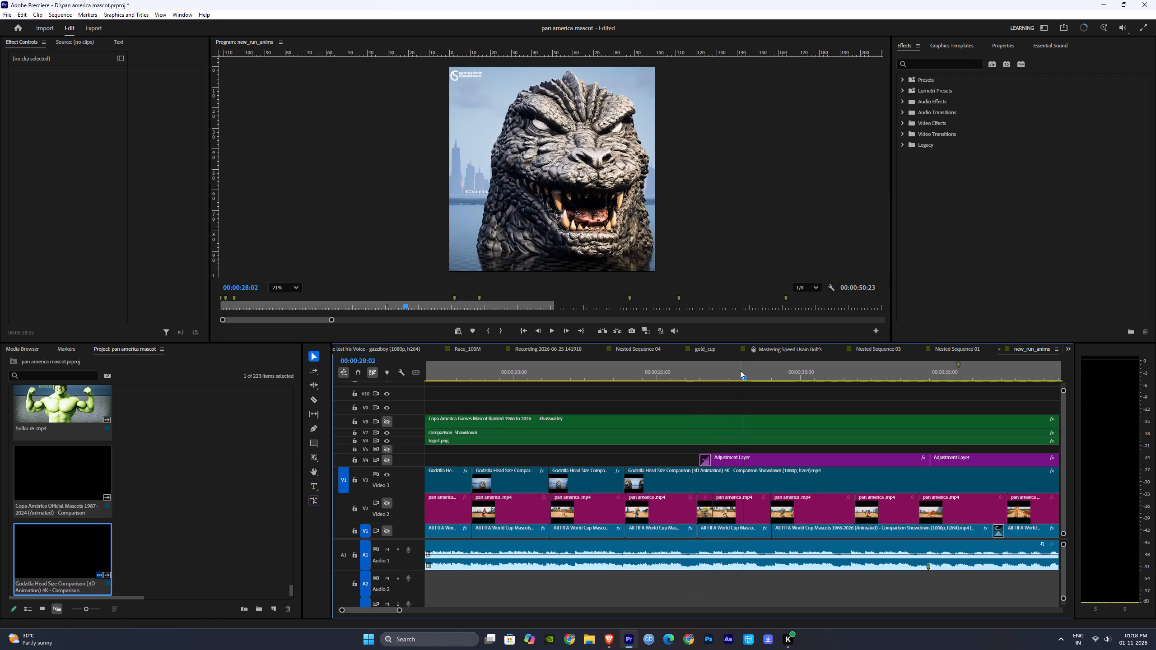
Replay the Godzilla 1998 clip and the head following it to examine the transition between them.
drag(726, 371, 692, 376)
key(space)
drag(681, 374, 606, 371)
key(space)
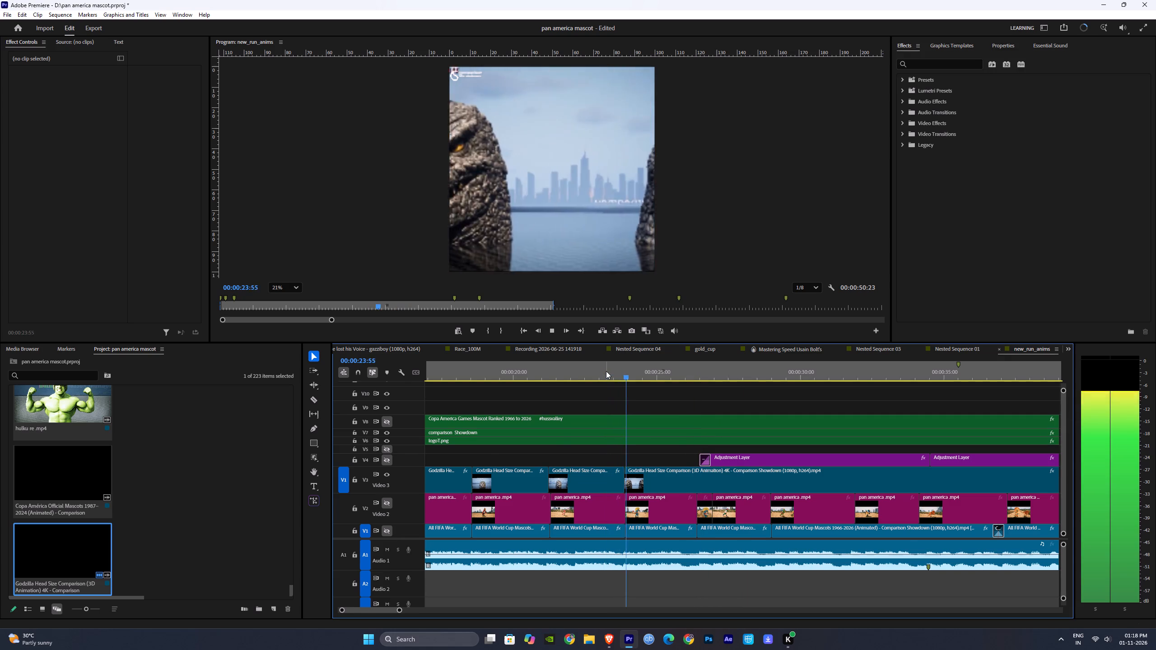
drag(613, 370, 546, 373)
key(space)
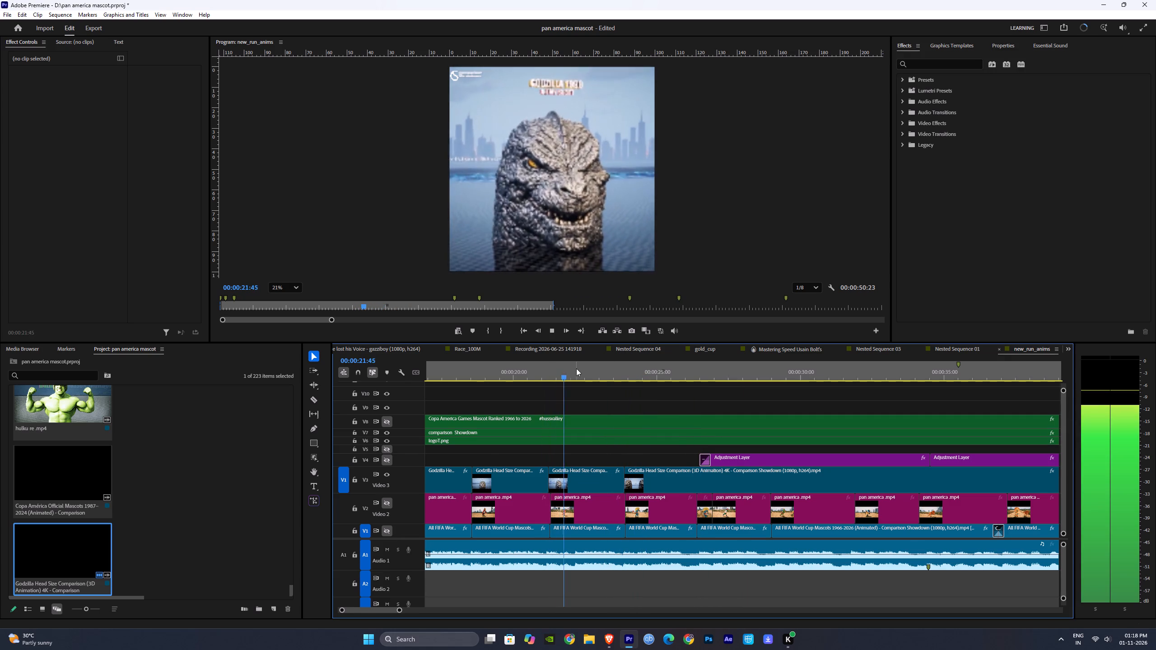
drag(578, 368, 625, 376)
key(space)
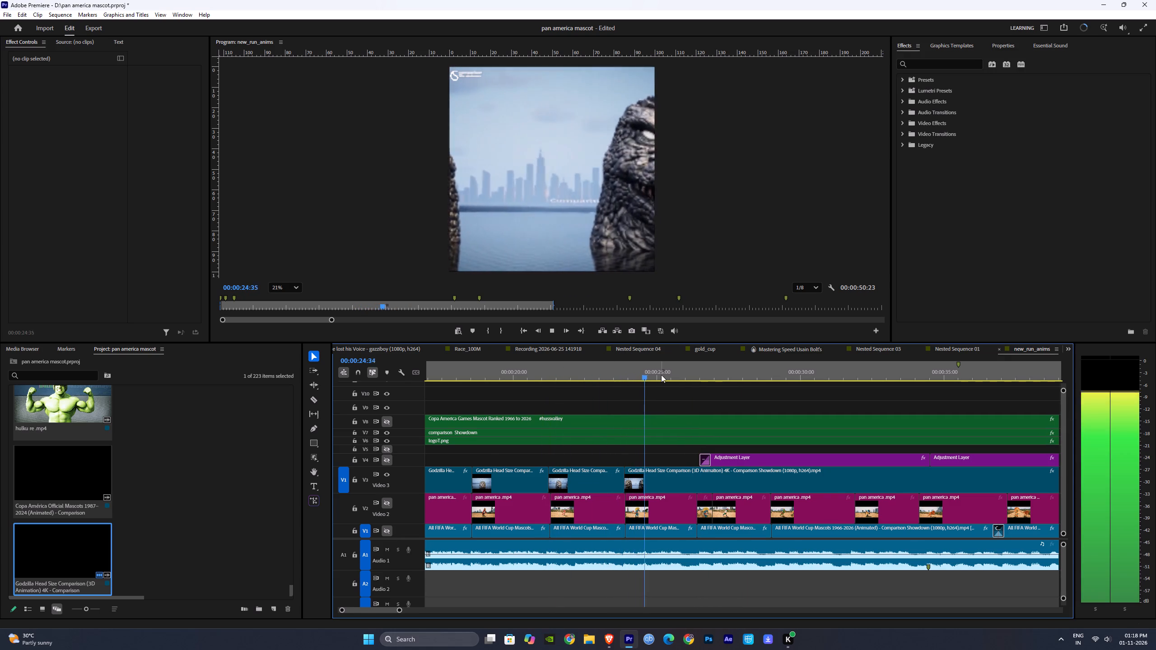
Turn on snapping, split the V3 footage at 00:00:32:19 on Godzilla 2001, and delete the section between the Godzilla 1998 clip and that cut.
drag(653, 375, 742, 390)
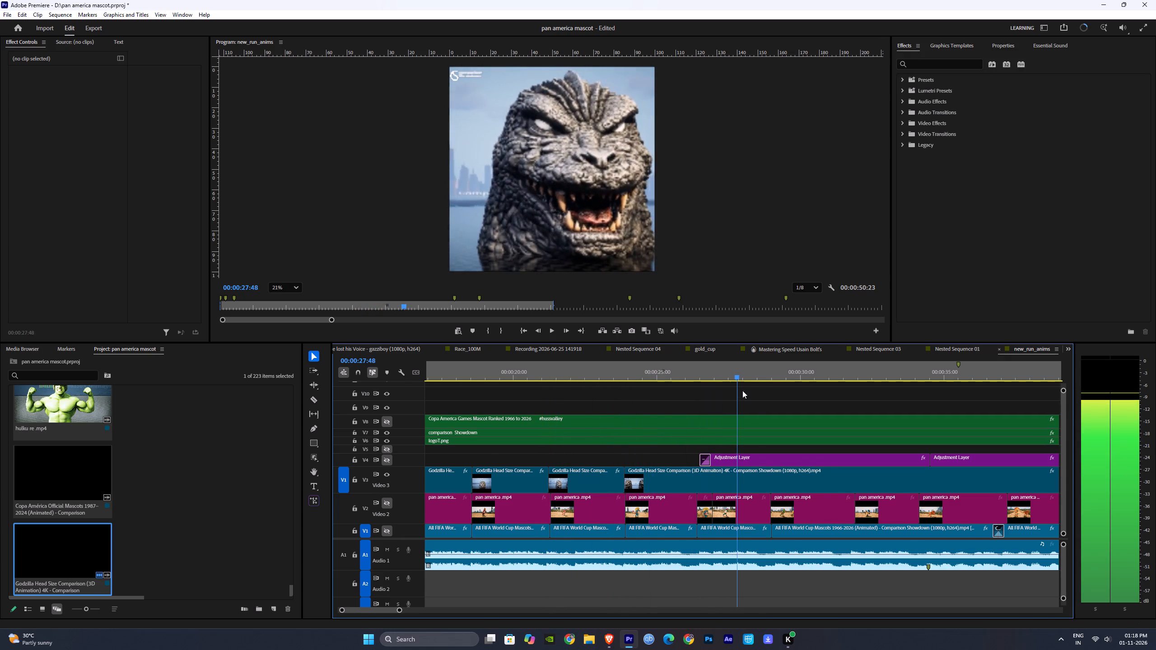
drag(742, 390, 867, 409)
key(s)
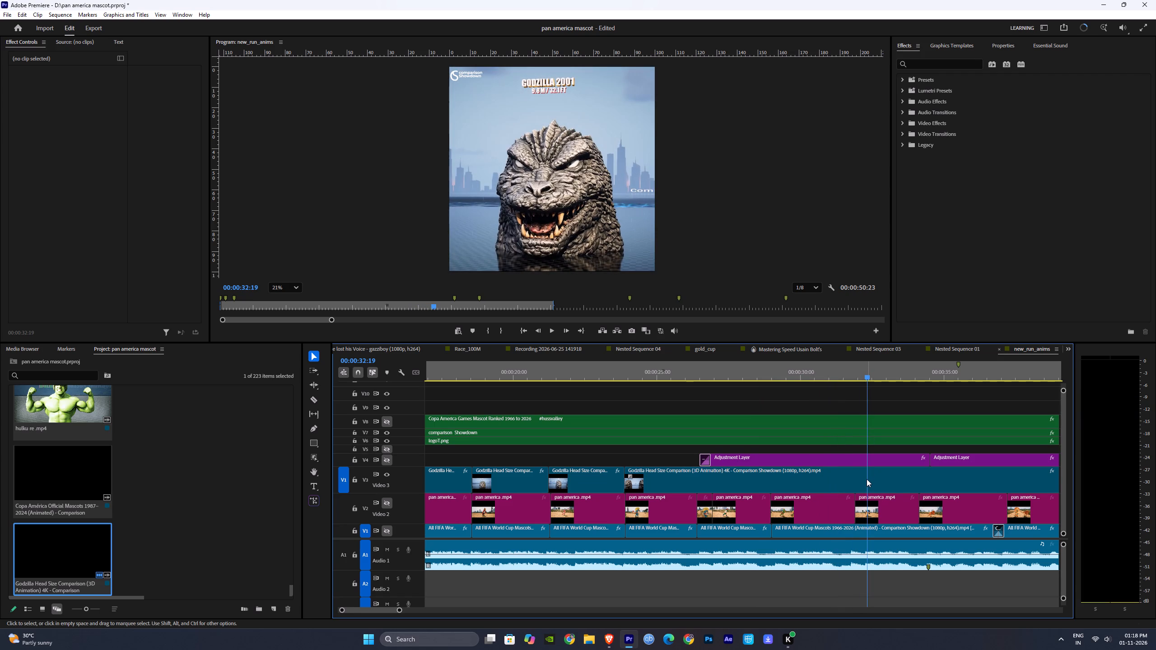
key(c)
click(867, 479)
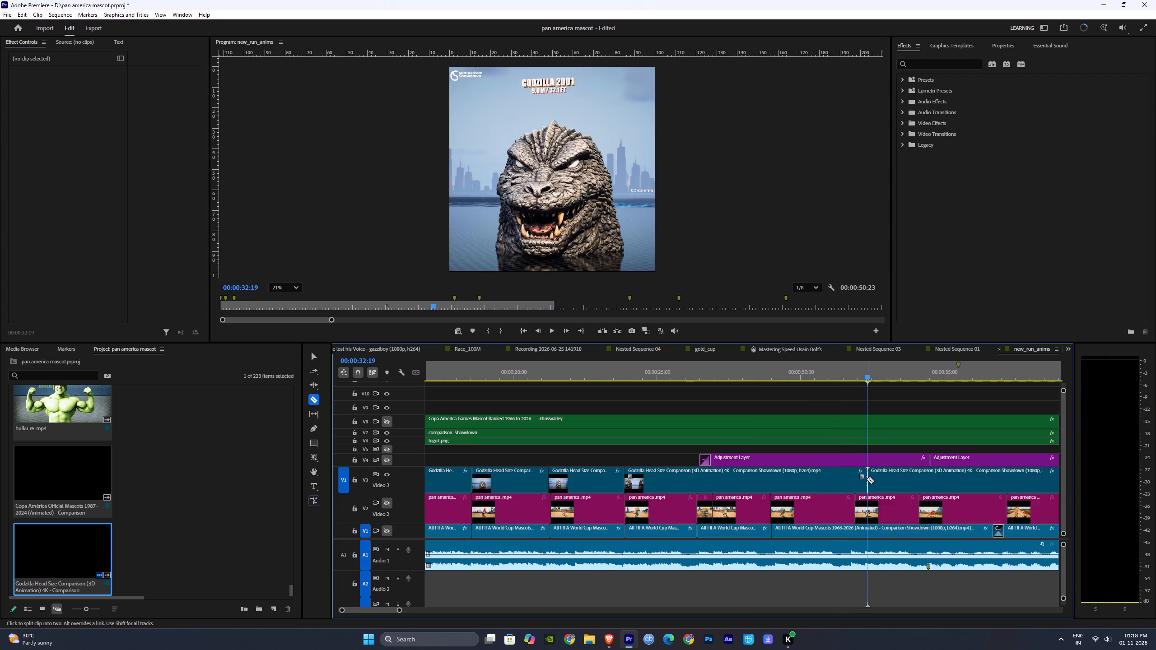
key(v)
drag(624, 370, 670, 381)
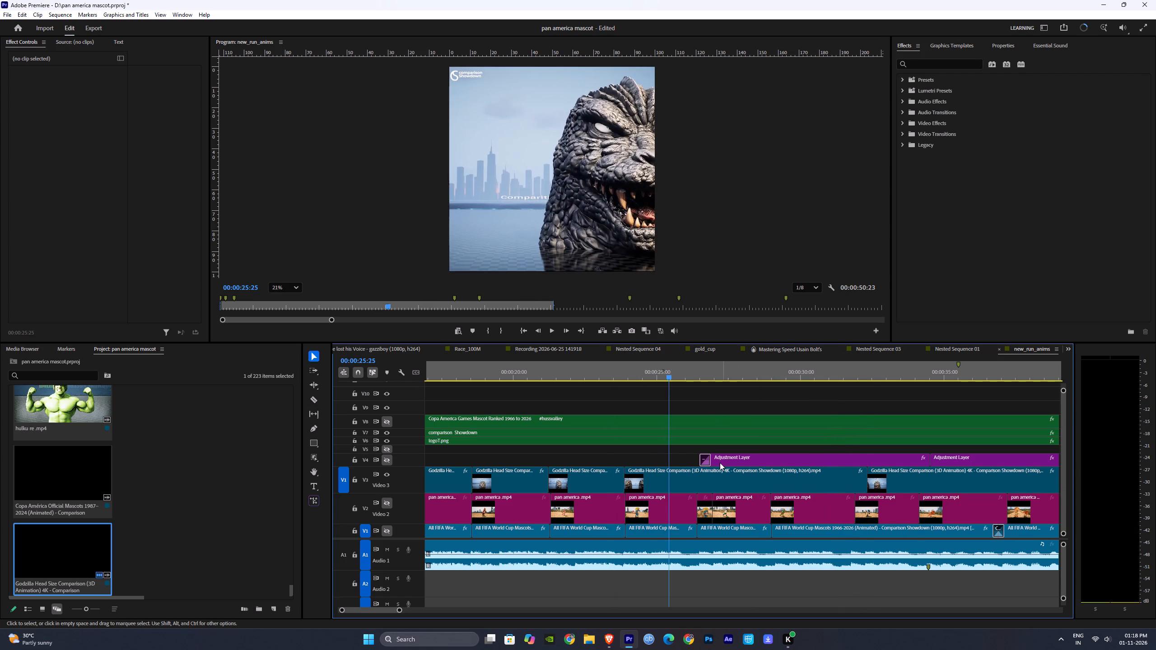
key(v)
click(702, 476)
key(Delete)
Move the Godzilla 2001 footage on V3 up to the end of the Godzilla 1998 clip, leaving no gap.
drag(965, 482, 750, 477)
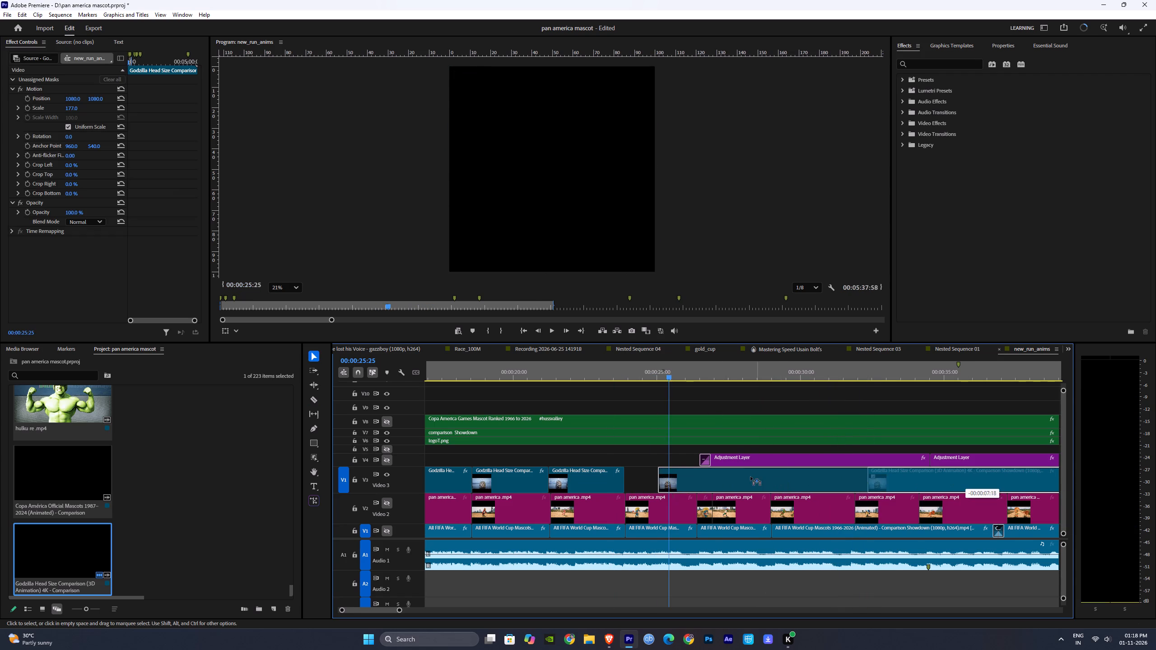
drag(750, 477, 725, 475)
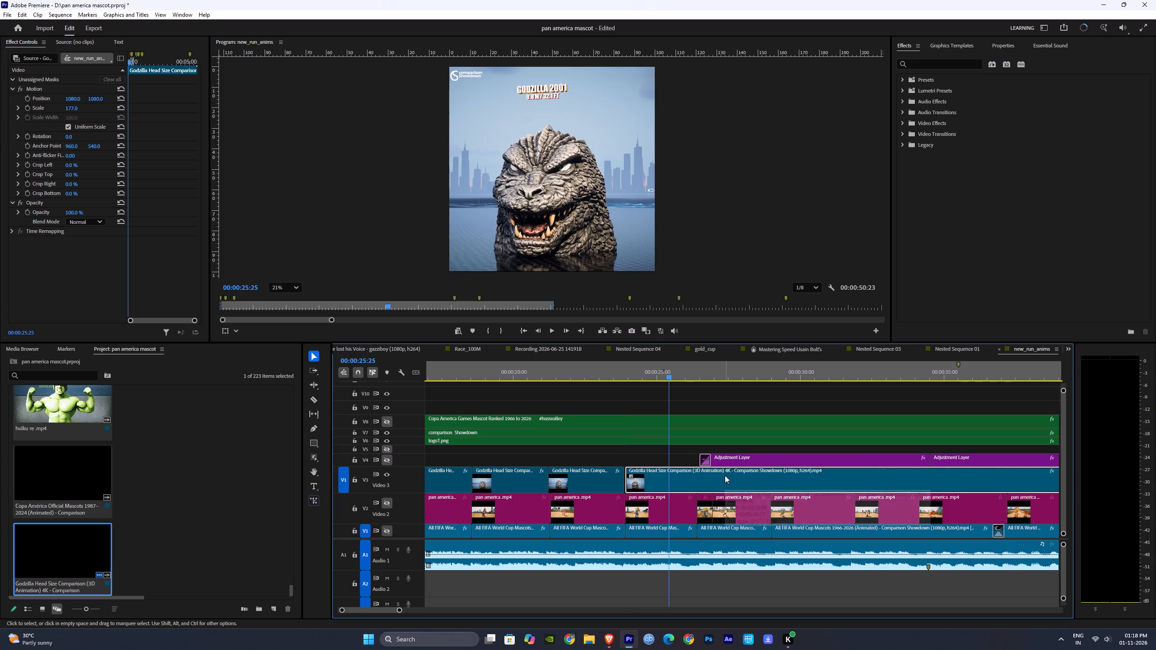
drag(641, 368, 624, 375)
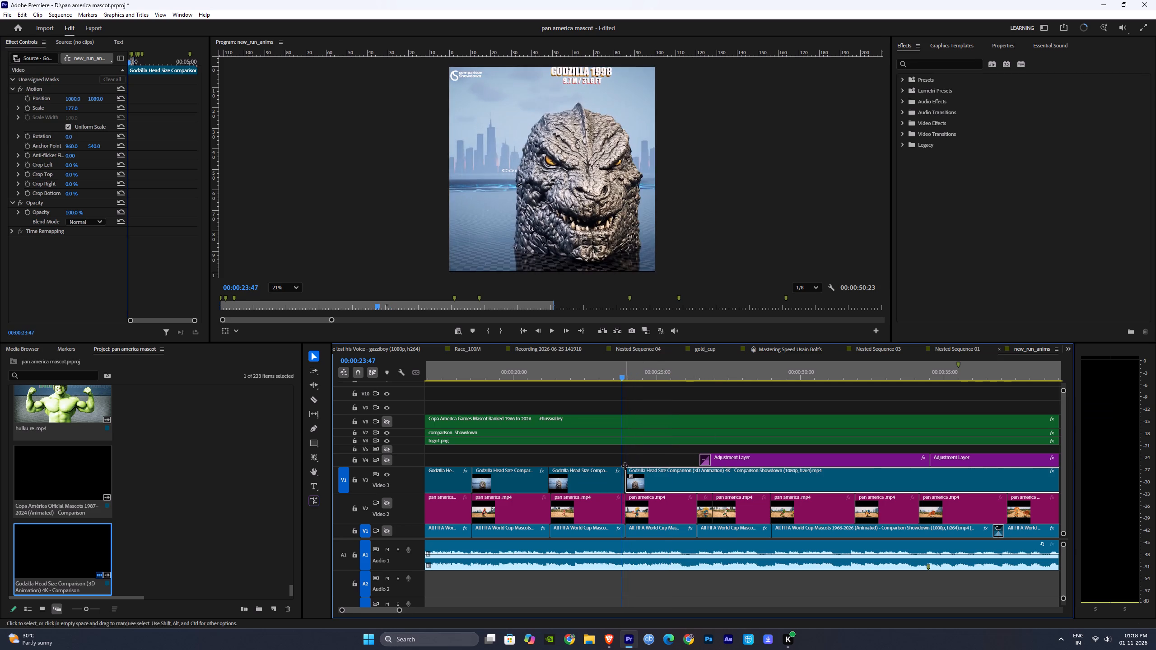
click(622, 475)
click(635, 464)
click(649, 460)
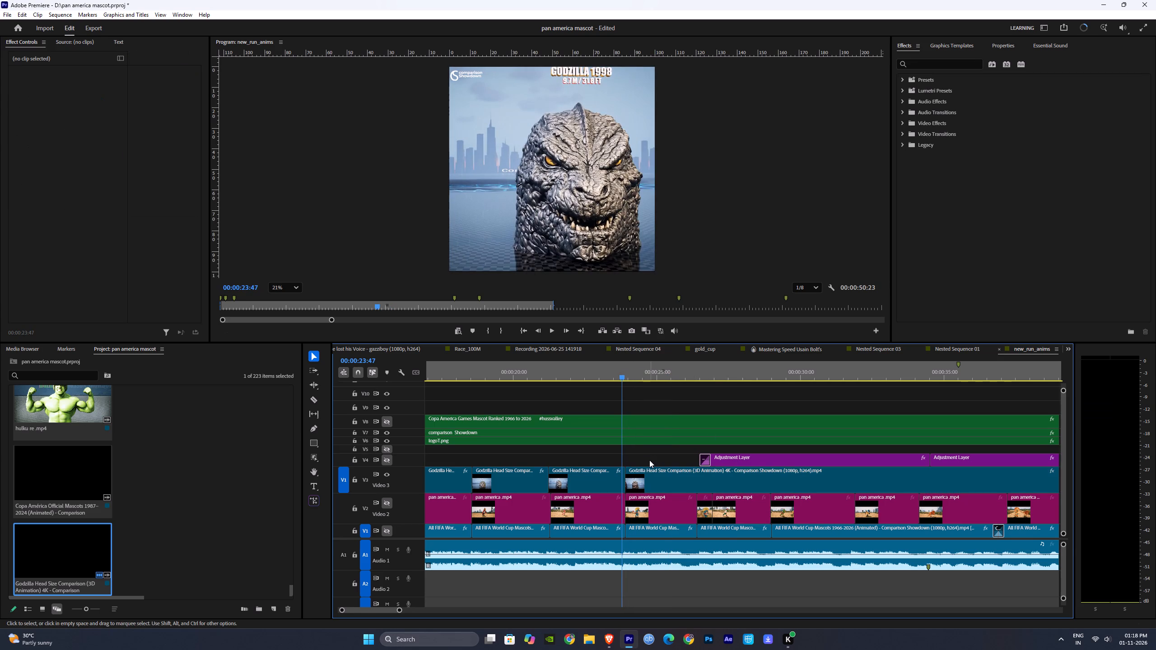
Play the V3 footage from Godzilla 2001 and skim the heads after it to examine what remains uncut.
key(space)
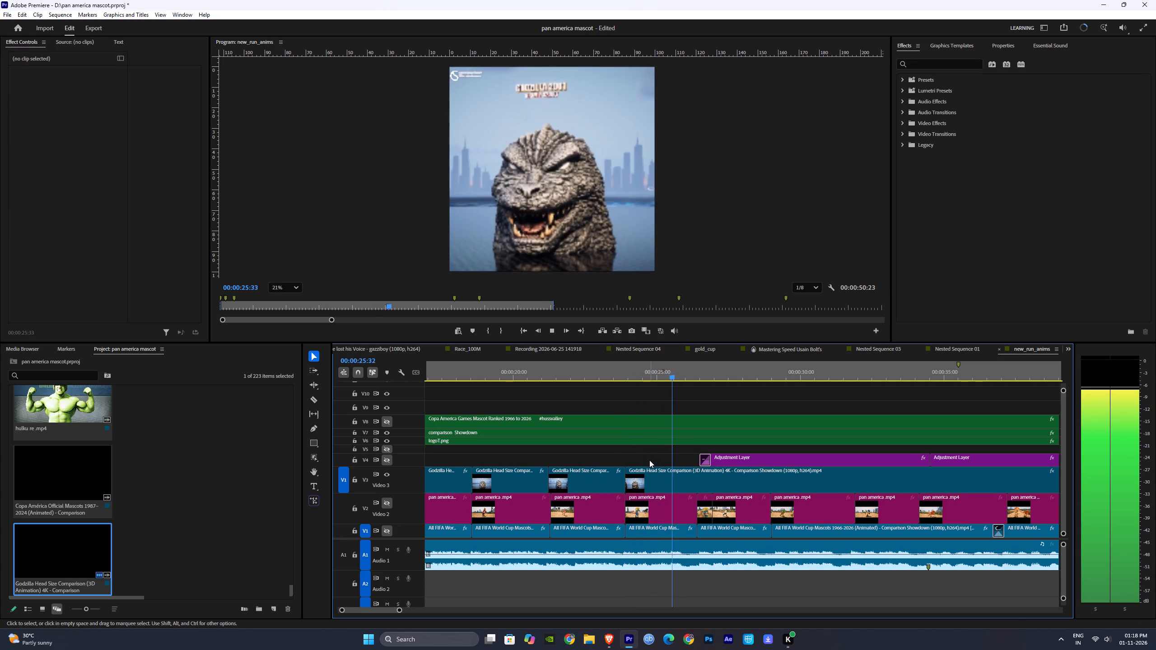
key(space)
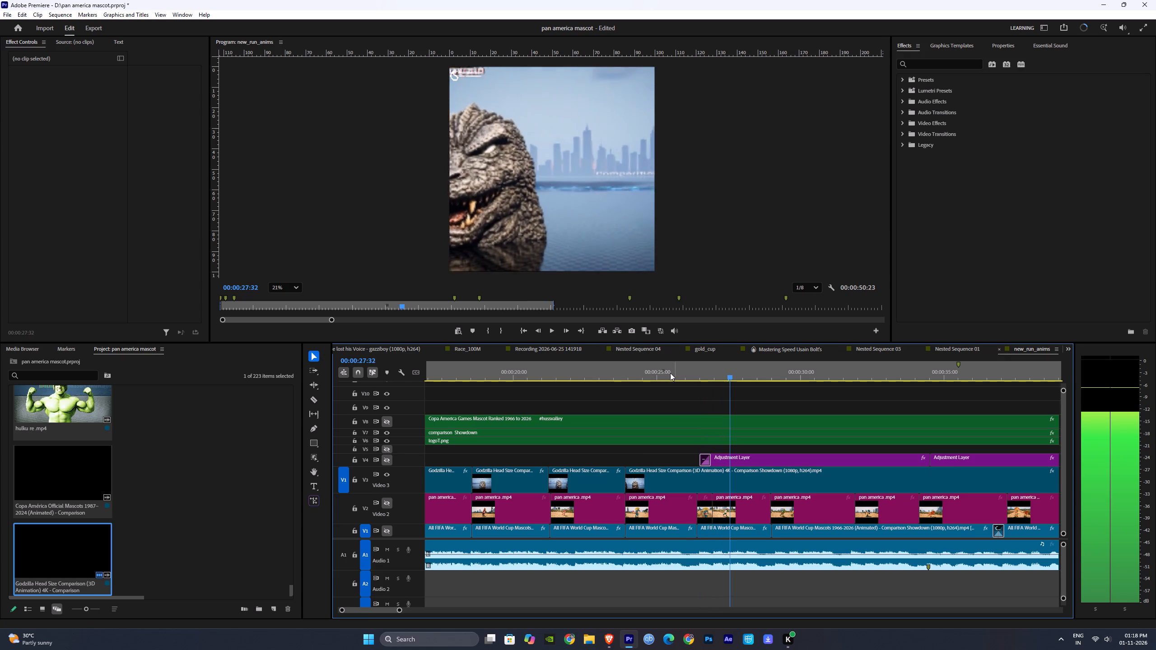
drag(676, 364, 603, 368)
key(space)
drag(401, 610, 402, 610)
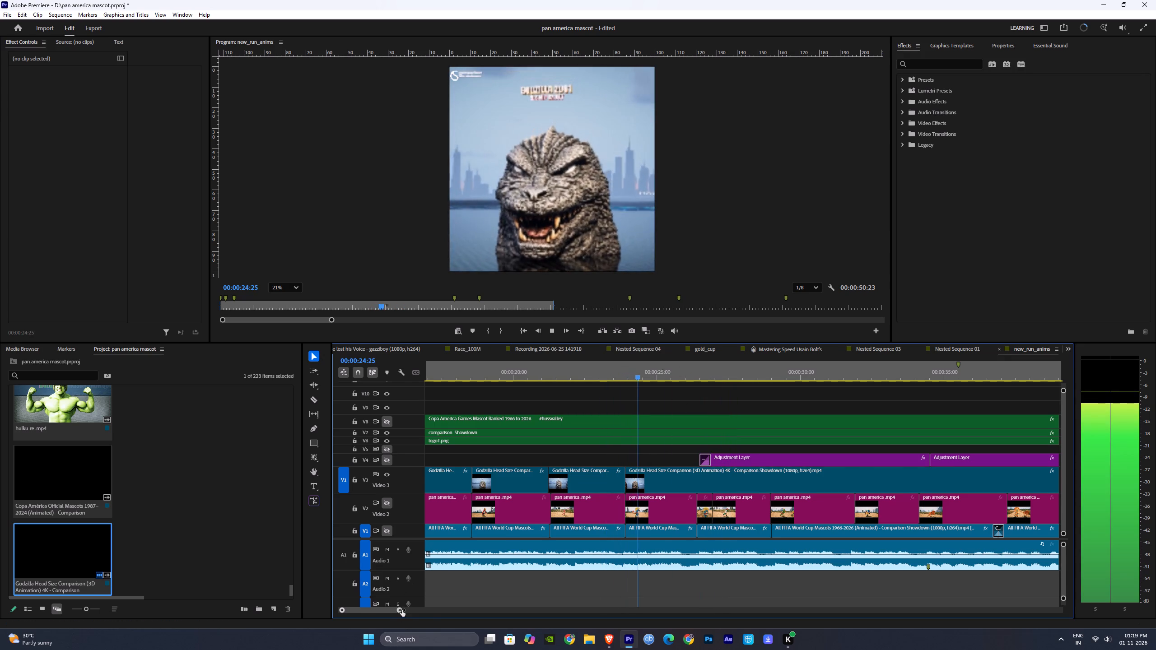
drag(402, 610, 462, 605)
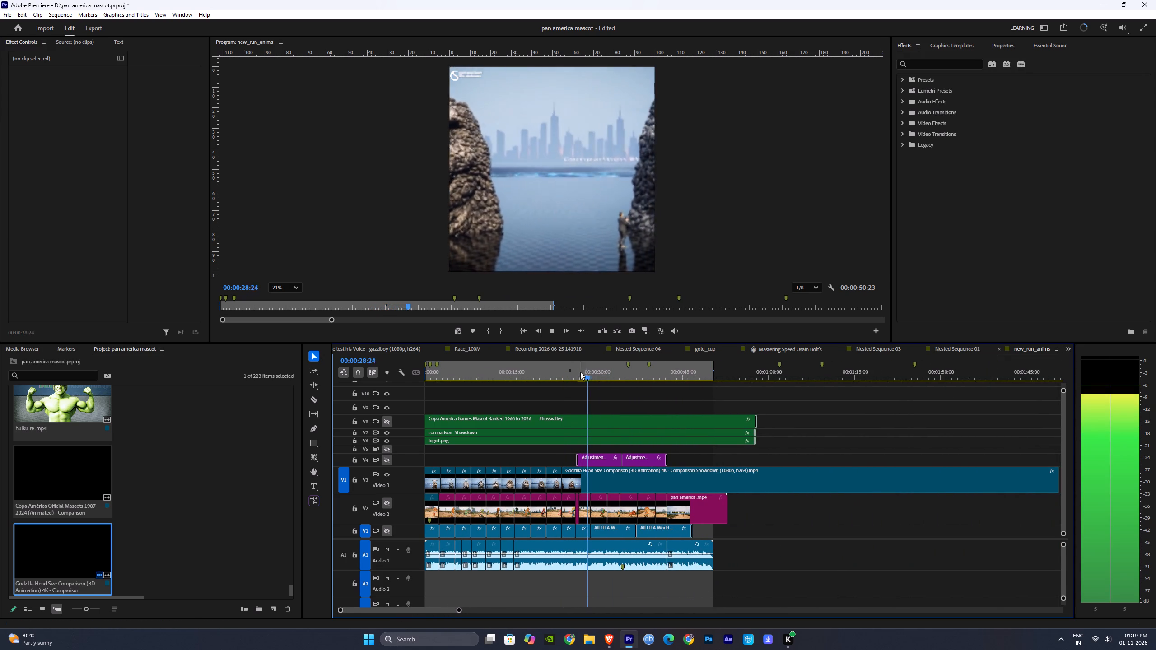
drag(591, 371, 653, 379)
key(space)
drag(661, 376, 671, 376)
key(space)
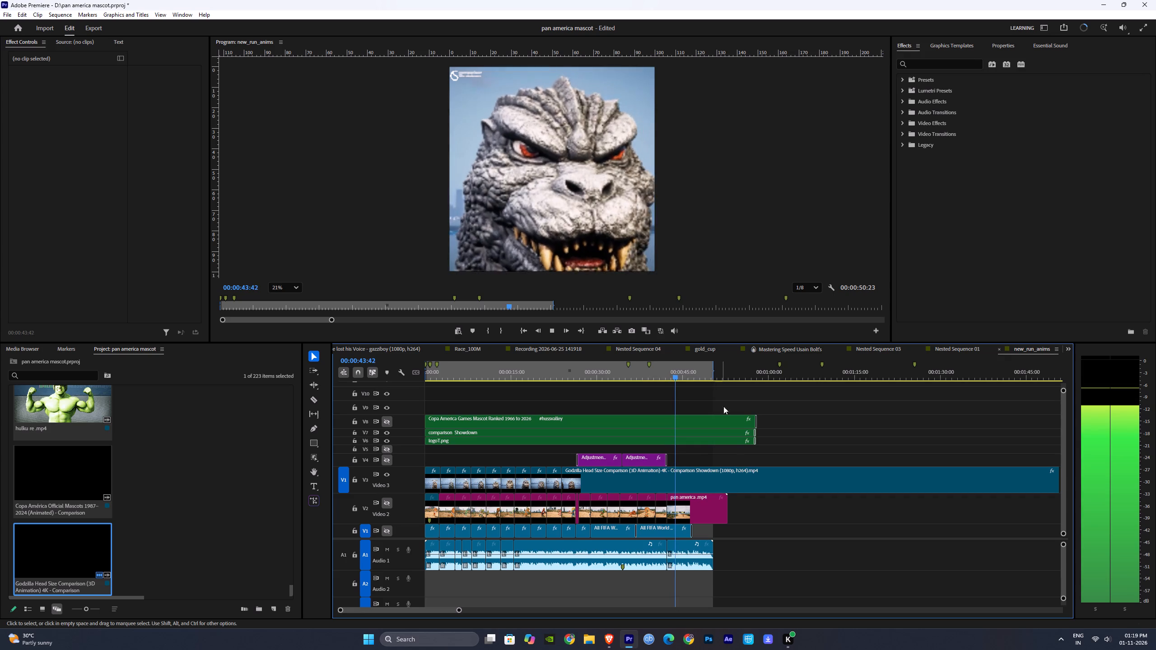
alt+scroll(729, 462, down, 14)
alt+scroll(727, 471, up, 3)
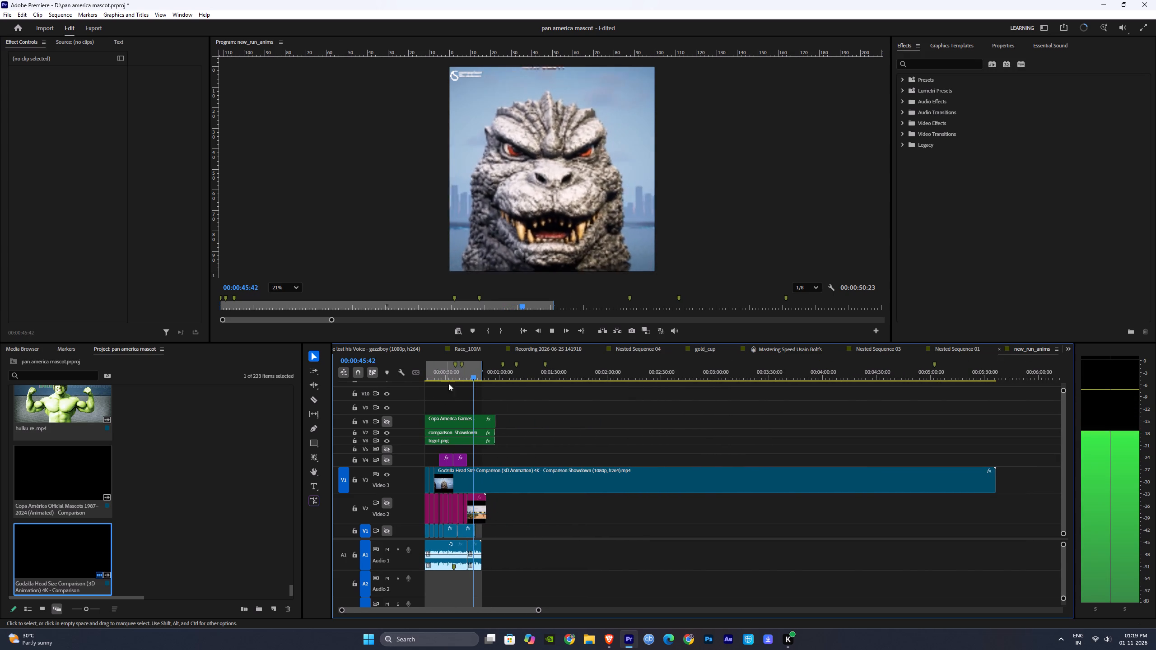
drag(458, 373, 462, 388)
key(space)
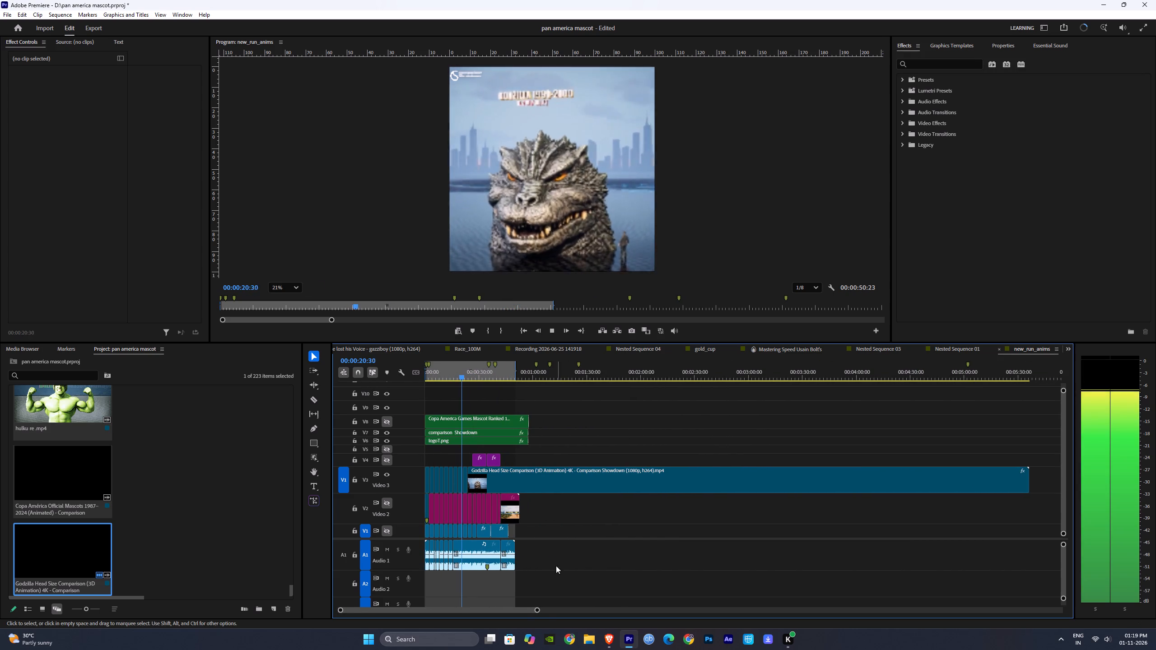
drag(538, 610, 442, 610)
key(space)
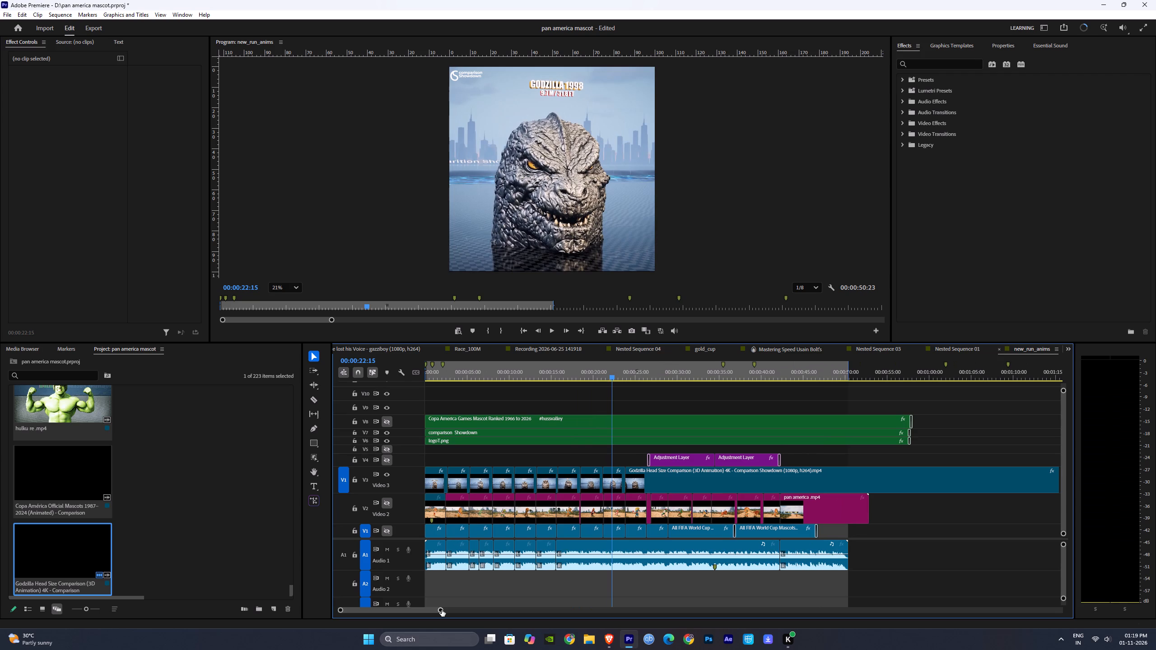
Replay the cut from the Godzilla 1998 clip into Godzilla 2001 to examine its timing against the pan america clips.
scroll(588, 451, up, 2)
alt+scroll(590, 451, up, 9)
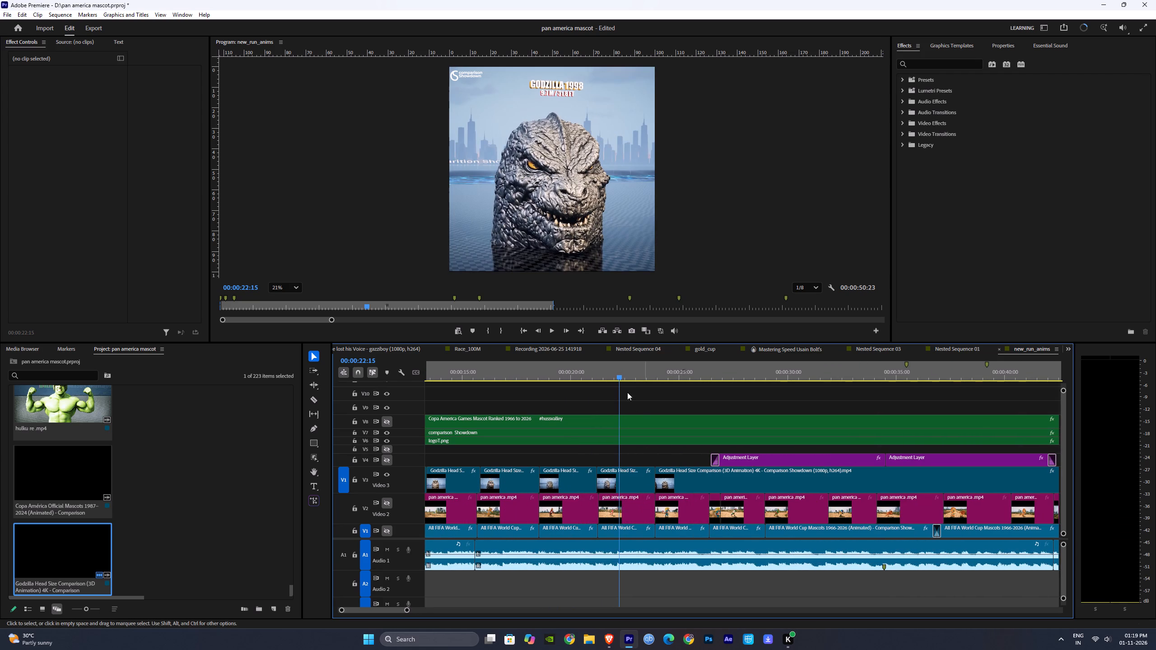
drag(623, 377, 640, 381)
key(space)
alt+scroll(792, 472, up, 3)
alt+scroll(792, 472, down, 2)
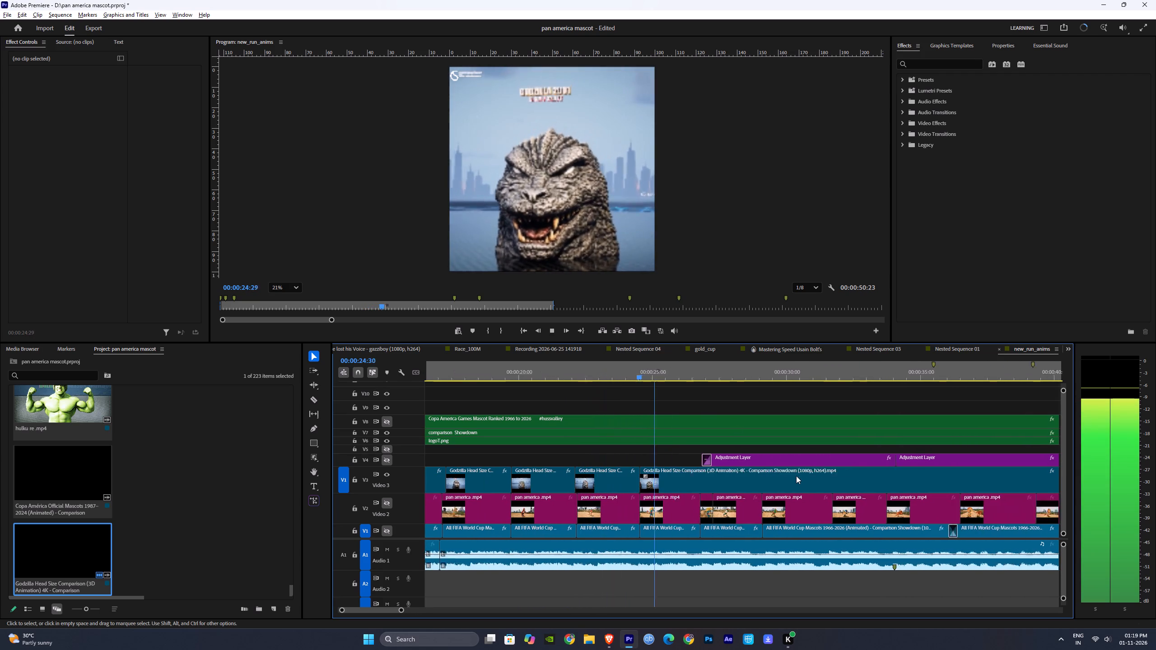
alt+scroll(796, 476, down, 12)
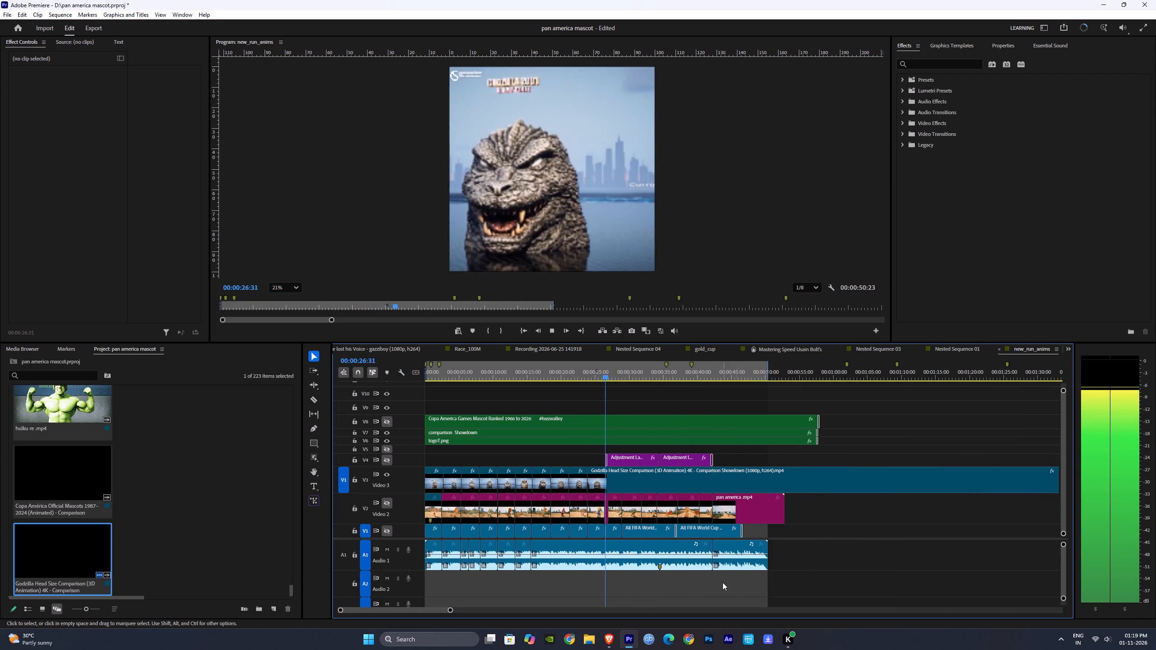
alt+scroll(650, 558, up, 6)
drag(566, 374, 543, 373)
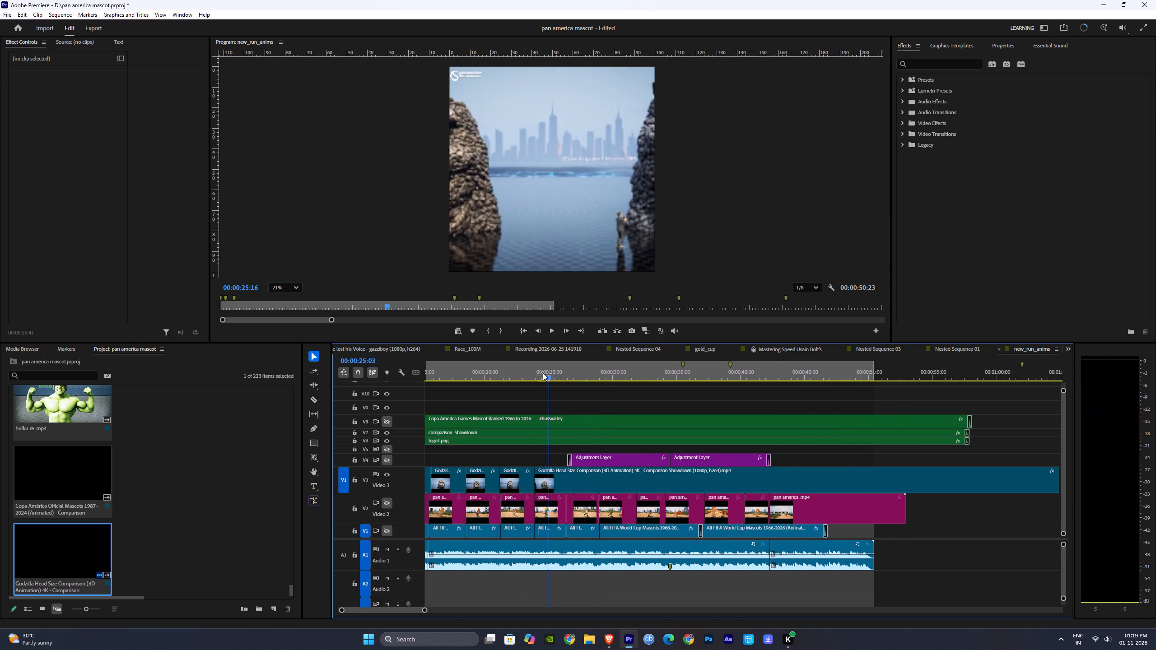
drag(543, 373, 525, 372)
key(space)
alt+scroll(538, 504, up, 3)
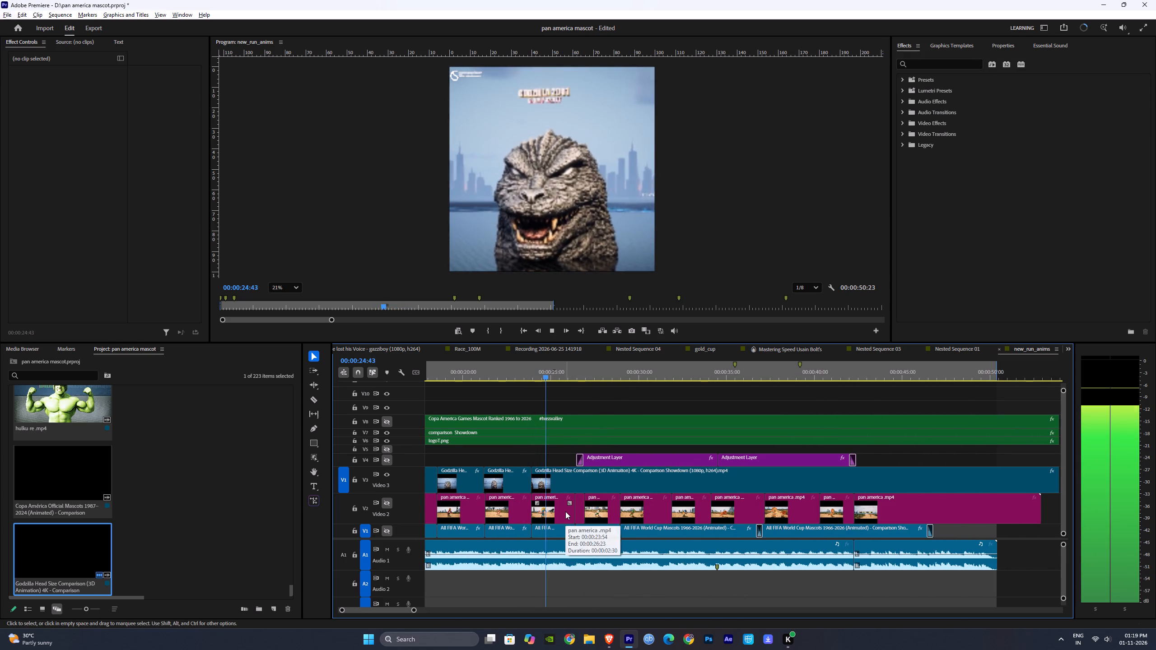
key(space)
click(572, 411)
key(space)
click(572, 411)
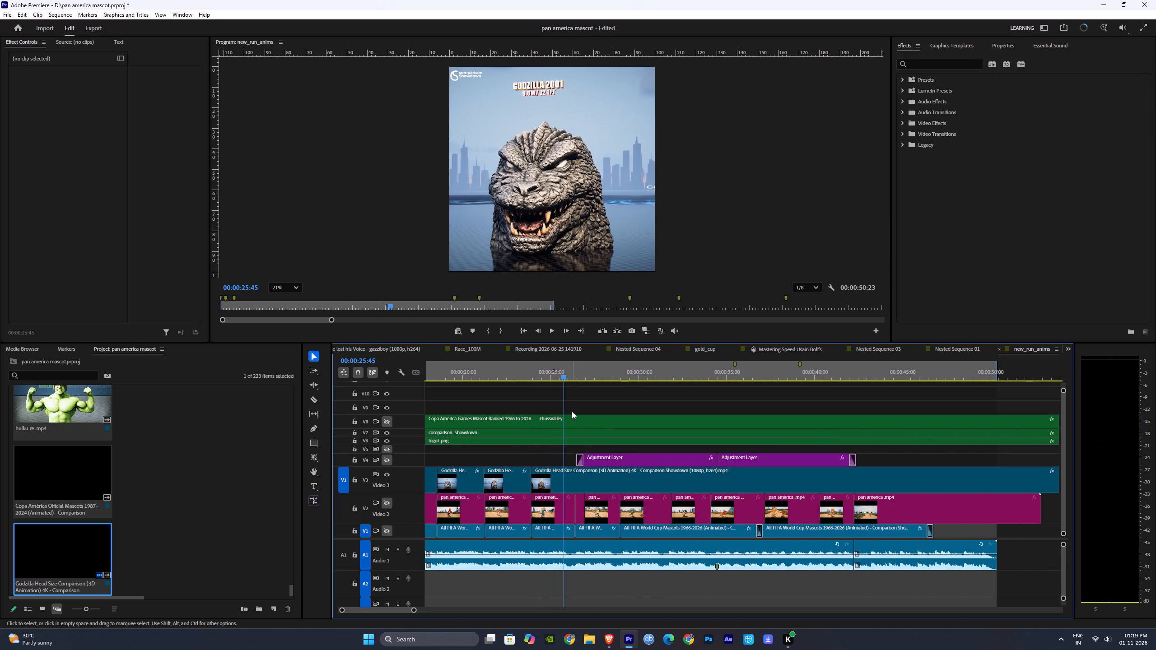
key(space)
key(space)
drag(564, 373, 534, 377)
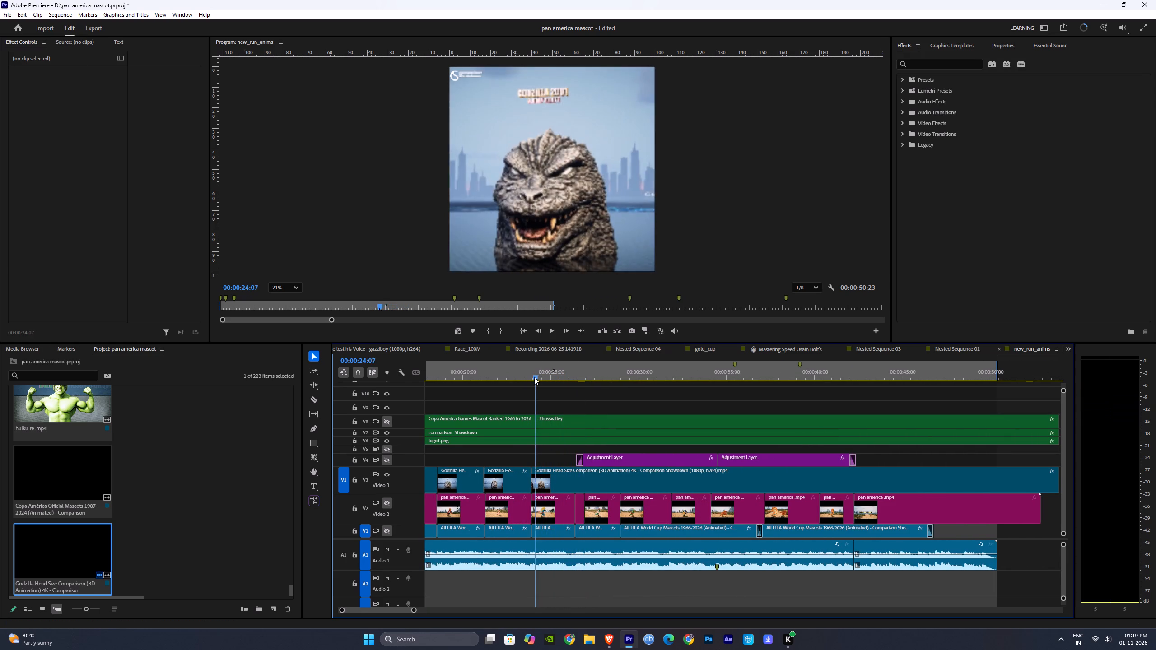
drag(534, 377, 530, 377)
key(space)
drag(525, 372, 480, 374)
key(space)
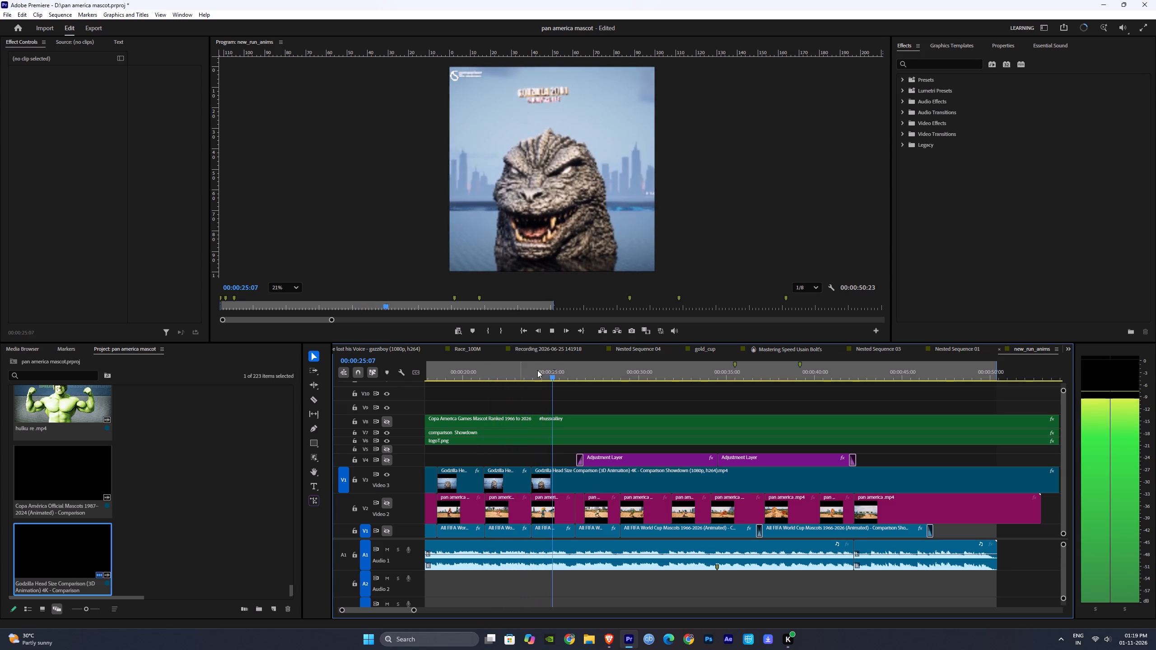
Split the V3 footage on Godzilla 2001 at 00:00:26:28, by the end of the pan america clip beneath.
key(space)
key(c)
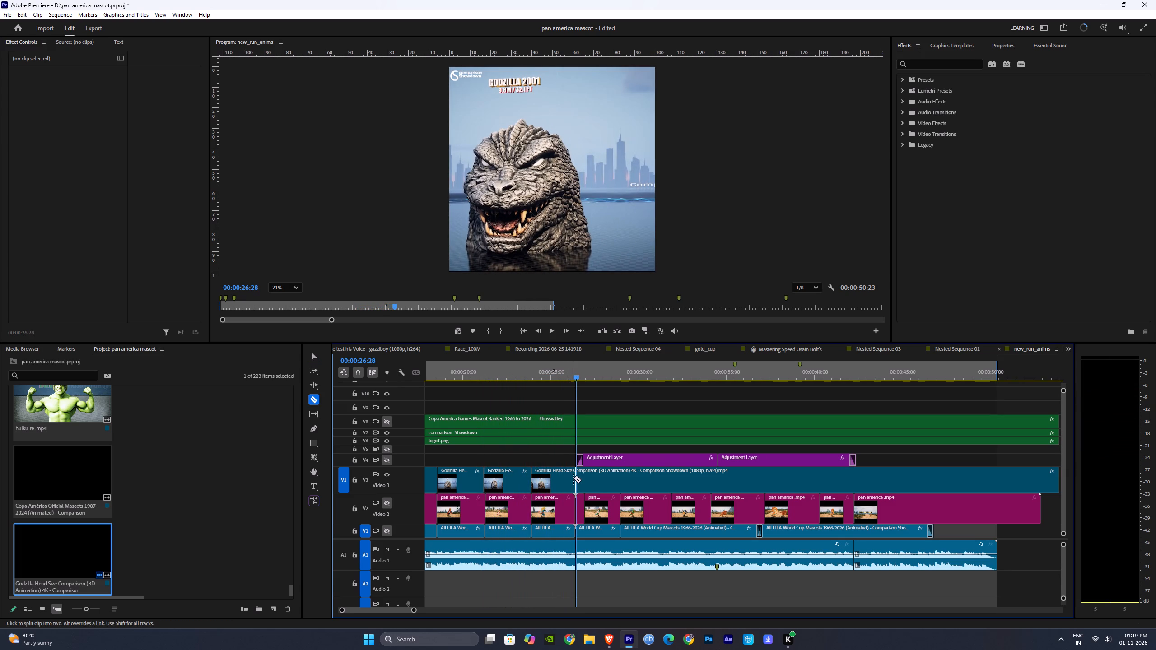
click(577, 484)
key(v)
Split the V3 footage at 00:00:48:19 on Godzilla 1984 and delete the section between the Godzilla 2001 clip and that cut.
drag(601, 375, 668, 377)
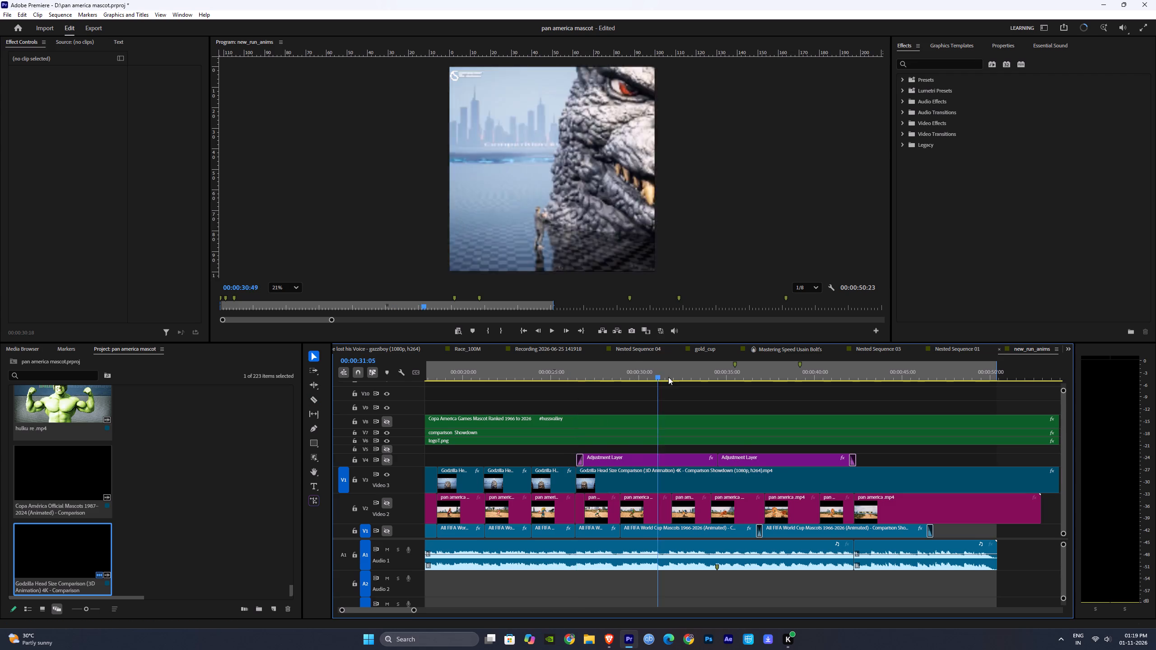
drag(668, 377, 974, 403)
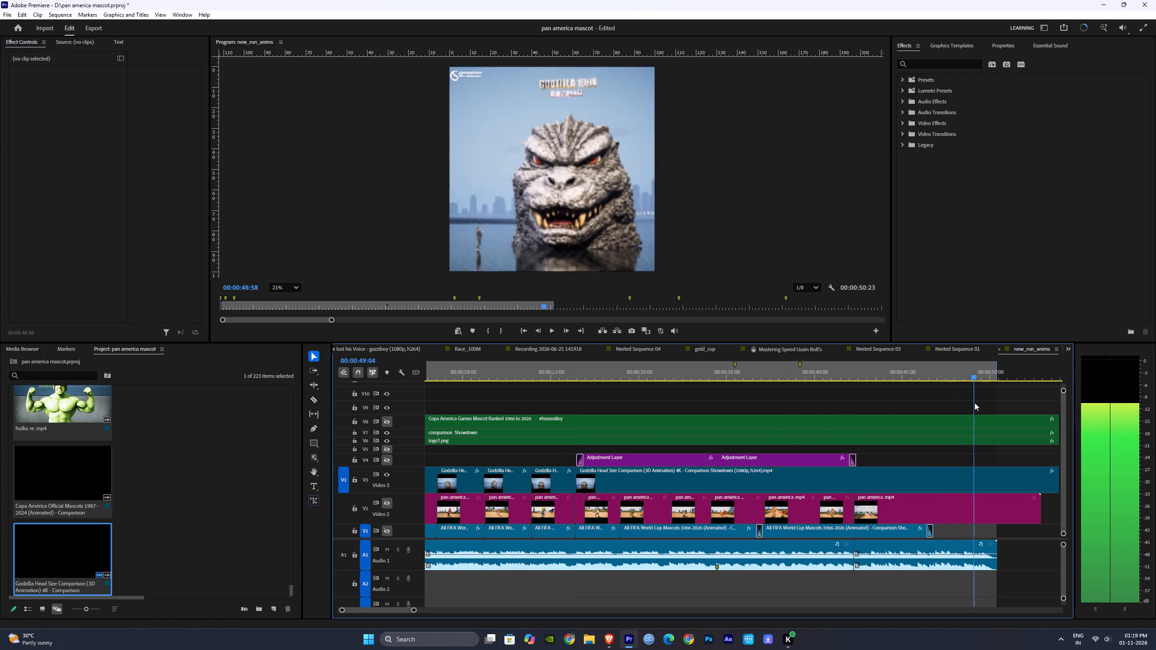
drag(974, 403, 961, 404)
key(c)
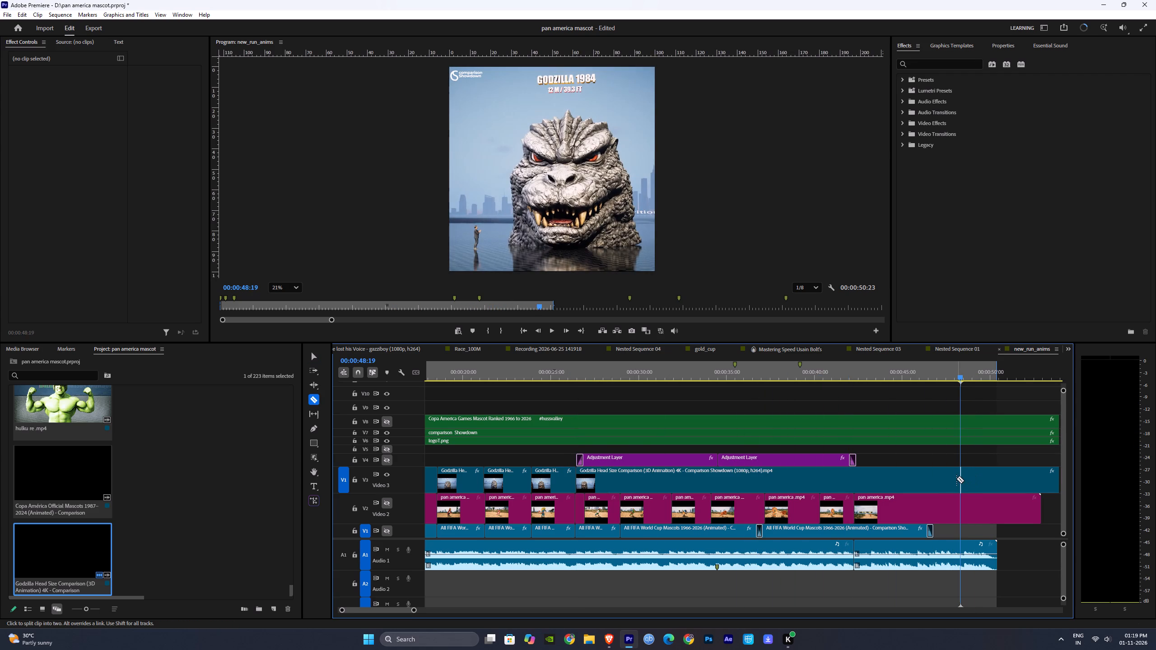
click(958, 480)
key(v)
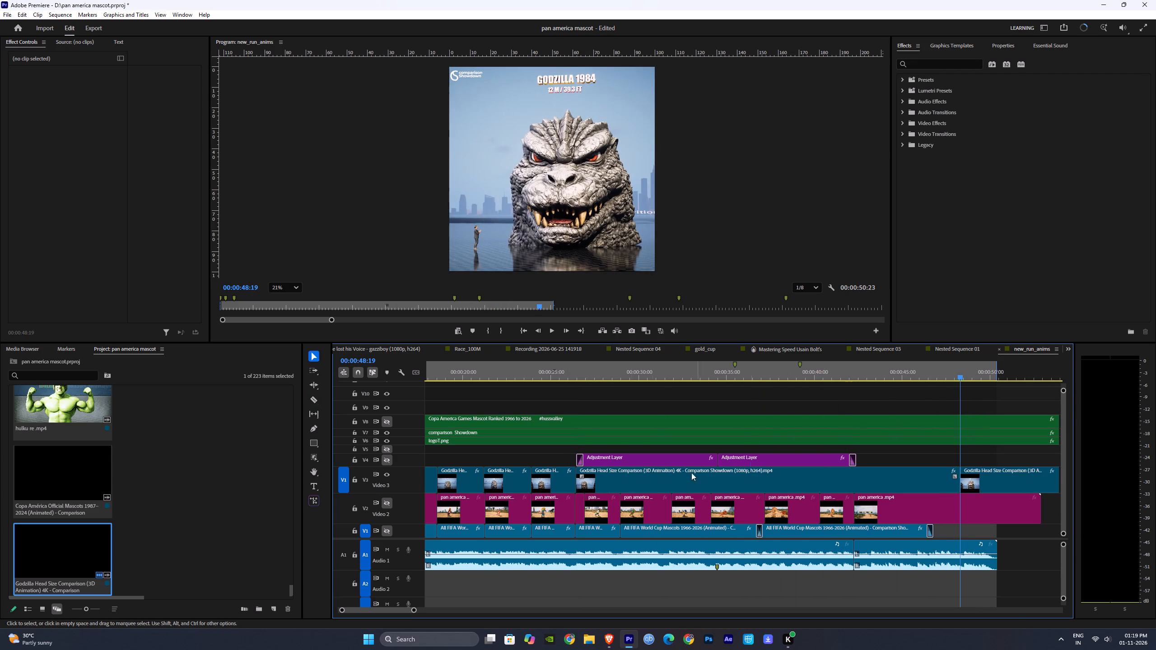
drag(565, 375, 609, 379)
key(v)
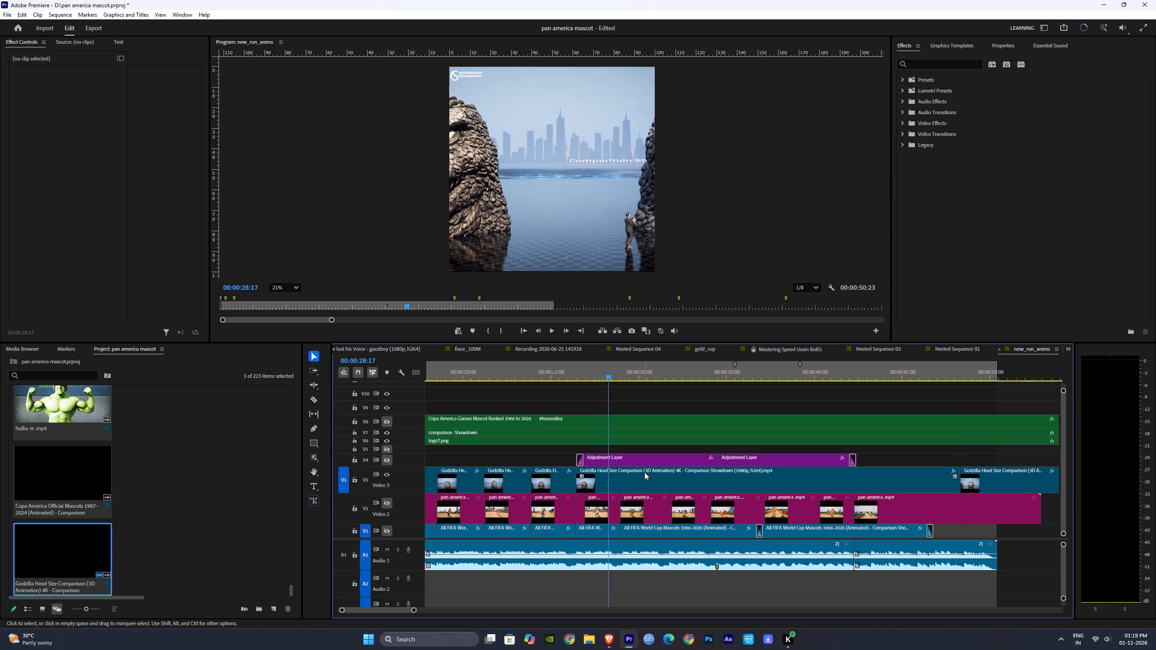
click(644, 472)
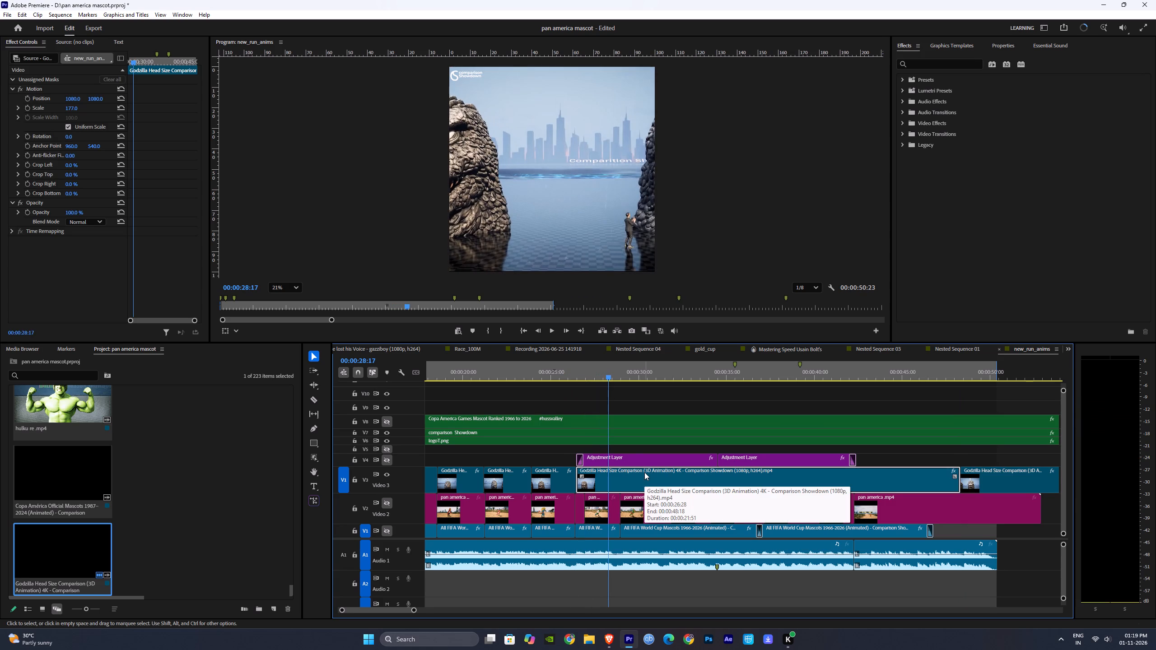
key(Delete)
Move the Godzilla 1984 footage on V3 up to the end of the Godzilla 2001 clip, leaving no gap.
drag(1019, 482, 642, 479)
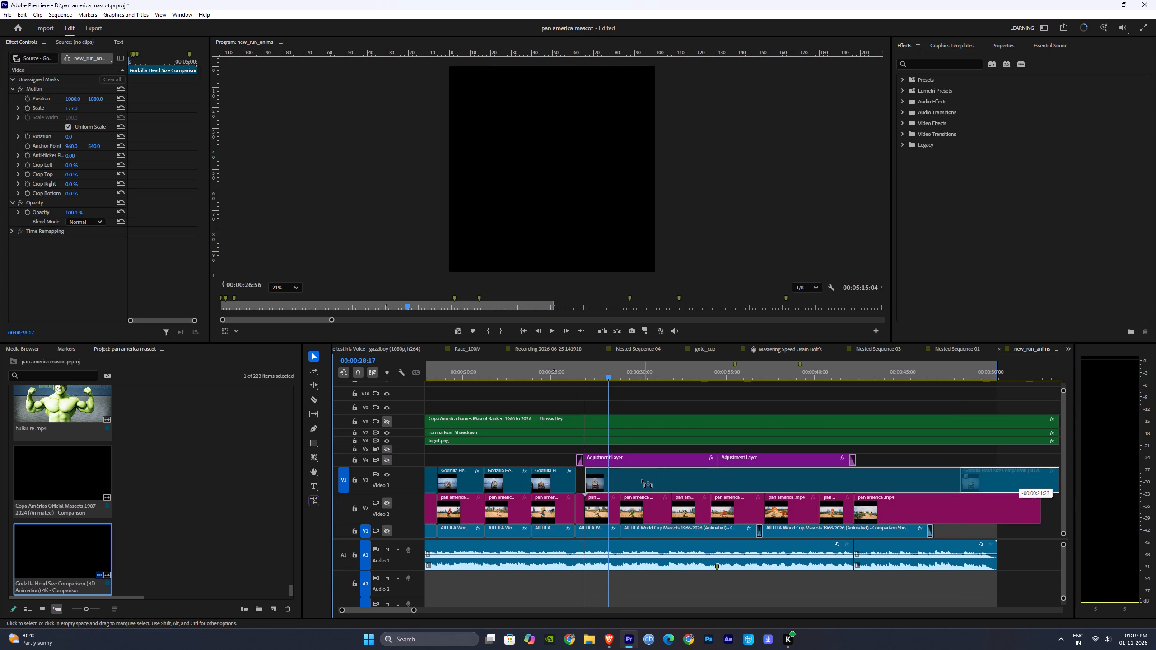
drag(642, 479, 633, 478)
Replay the transition from Godzilla 2001 into the Godzilla 1984 footage to examine the cut and its timing.
drag(582, 370, 575, 371)
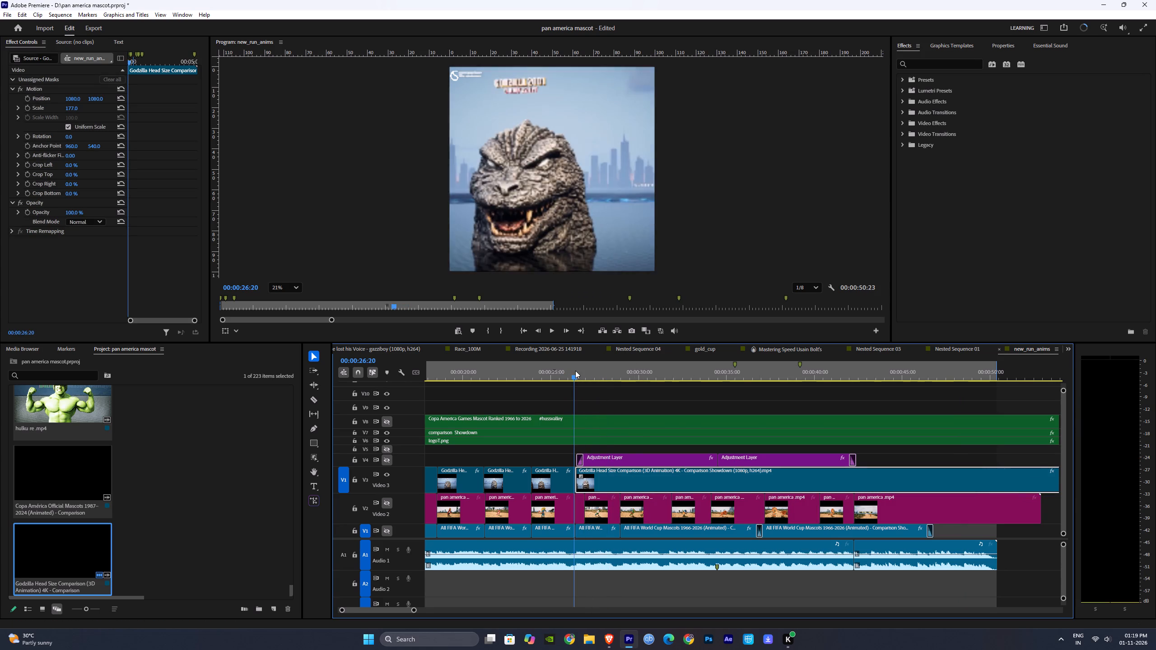
key(space)
drag(575, 371, 571, 371)
key(space)
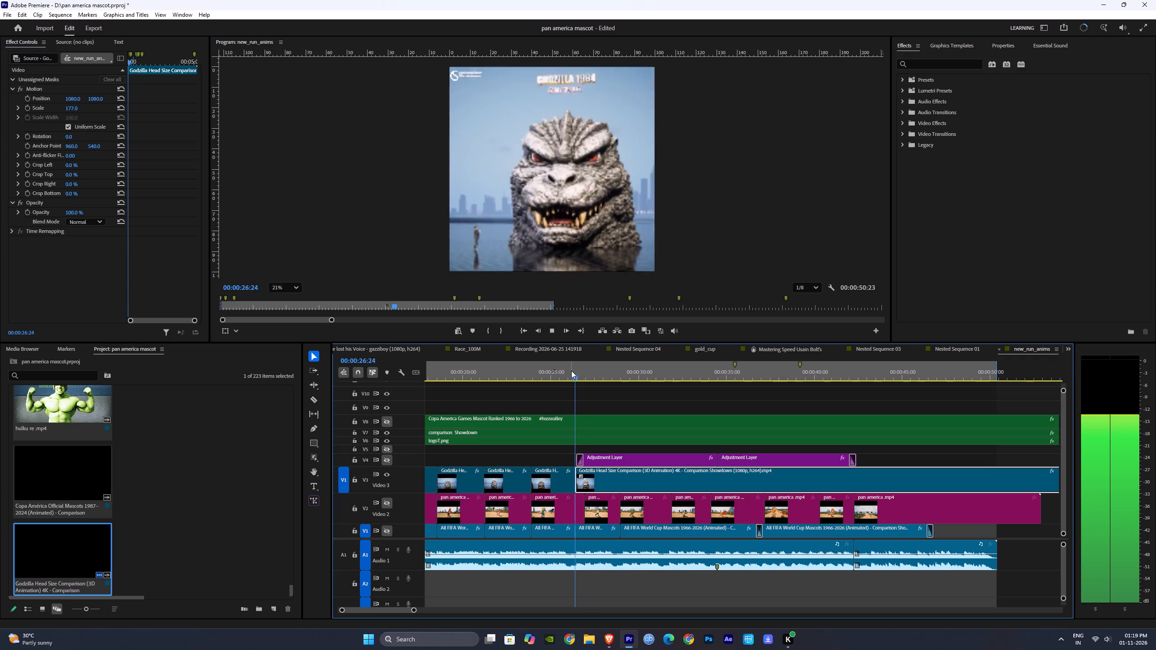
click(548, 460)
click(555, 460)
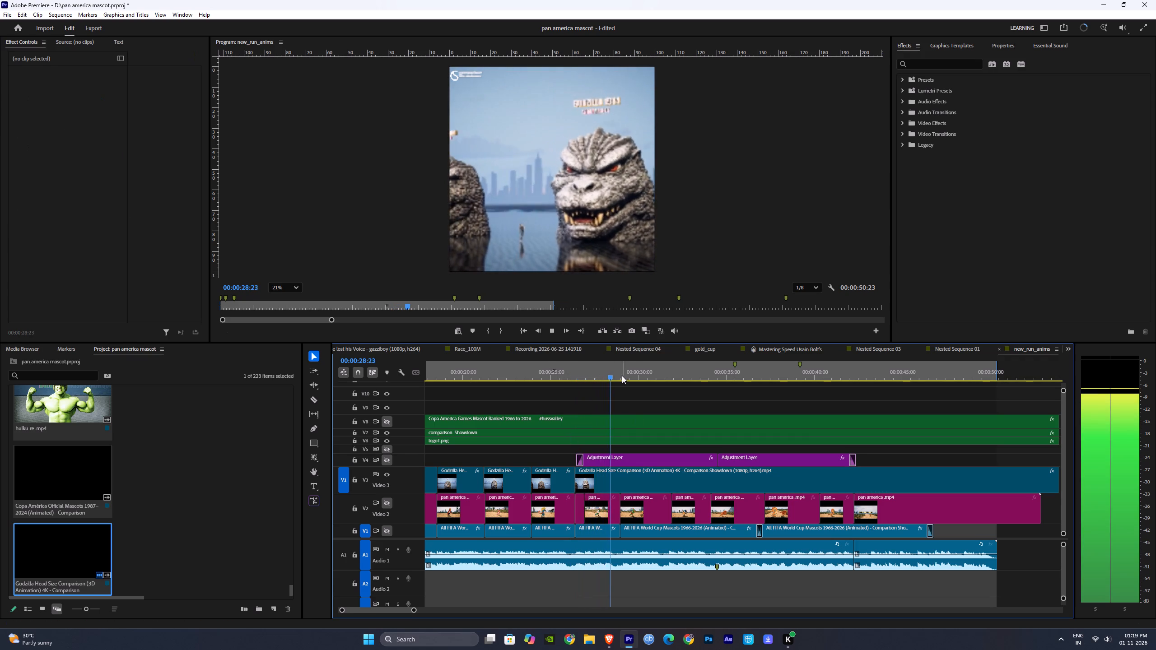
drag(615, 374, 591, 376)
key(space)
drag(582, 367, 577, 367)
key(space)
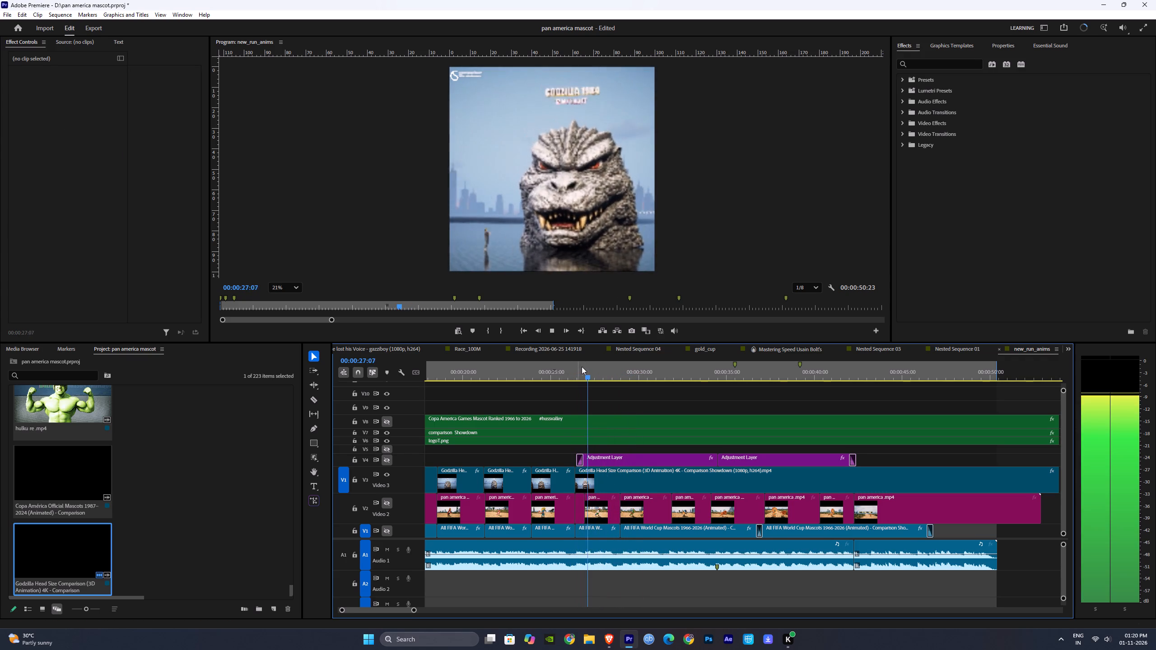
Split the V3 footage at 00:00:29:06 to end the Godzilla 1984 clip.
key(space)
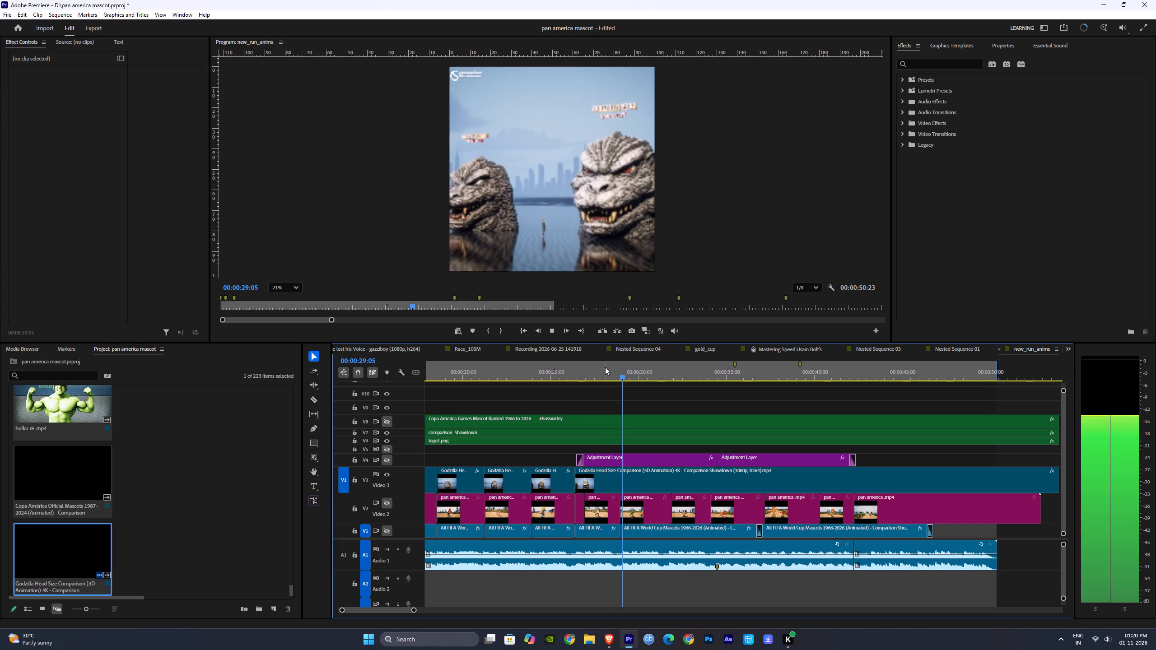
key(c)
click(622, 478)
key(v)
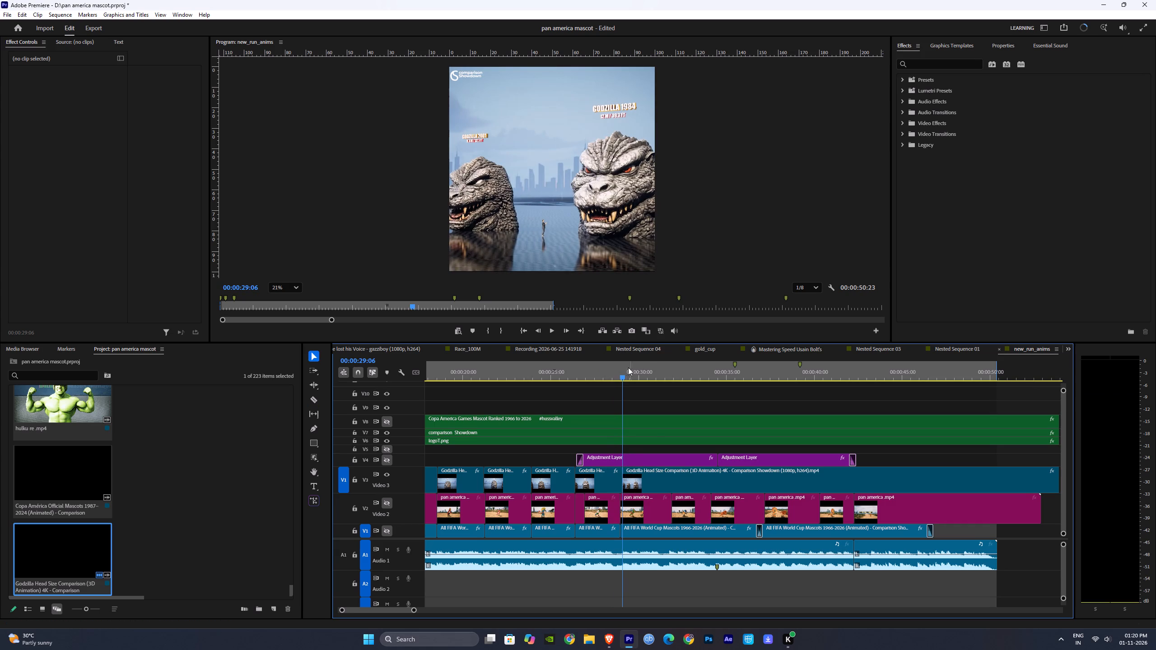
Split the V3 footage at 00:00:50:23 on Godzilla 1989.
drag(626, 371, 866, 400)
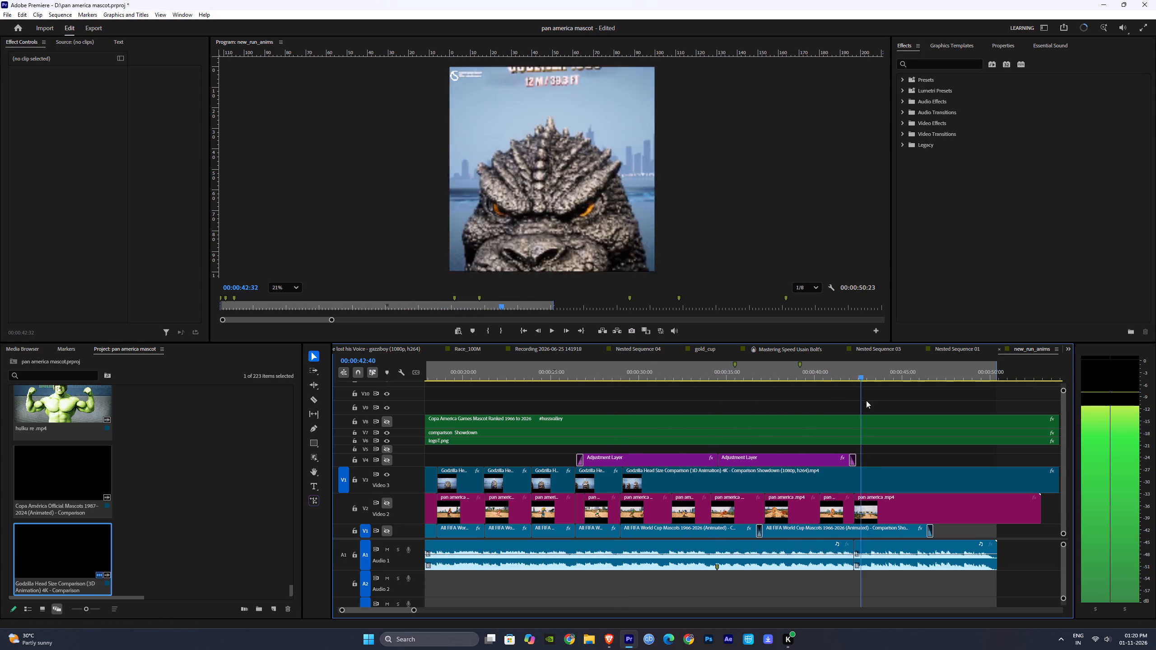
drag(866, 400, 968, 409)
alt+scroll(956, 431, down, 4)
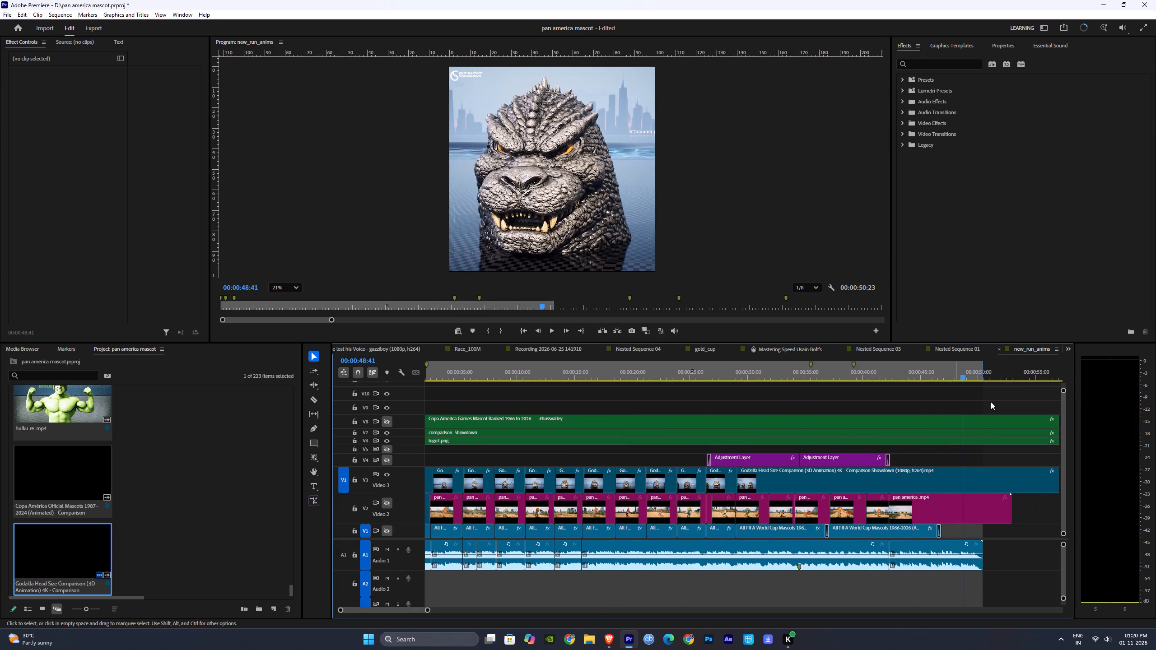
drag(428, 609, 443, 610)
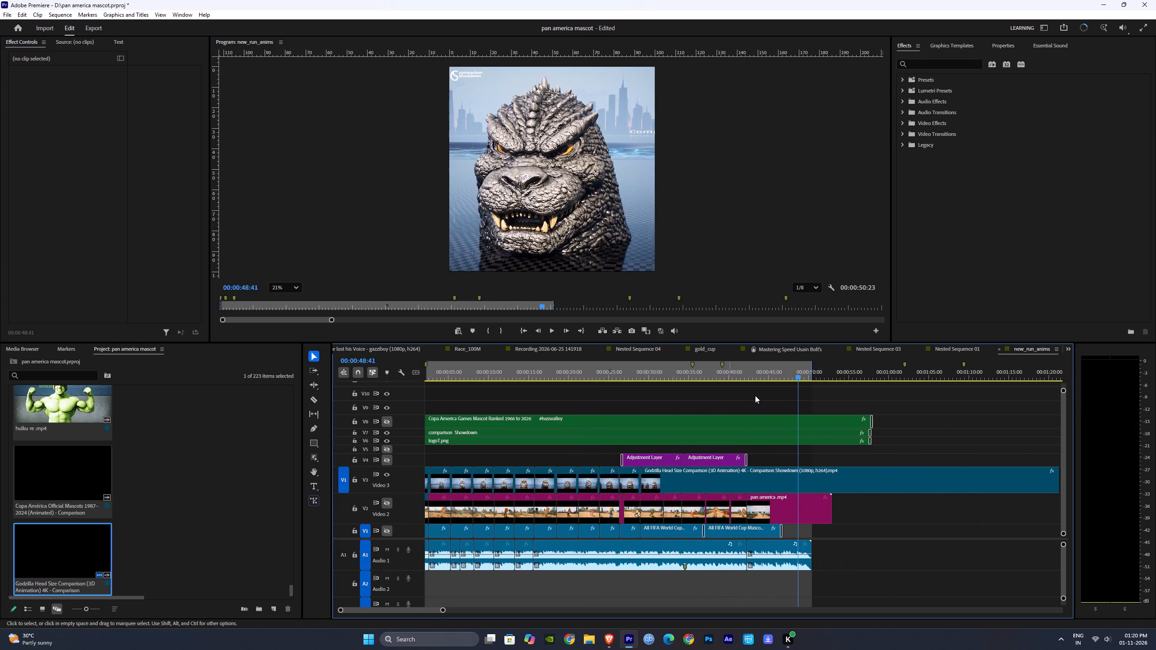
drag(799, 376, 830, 381)
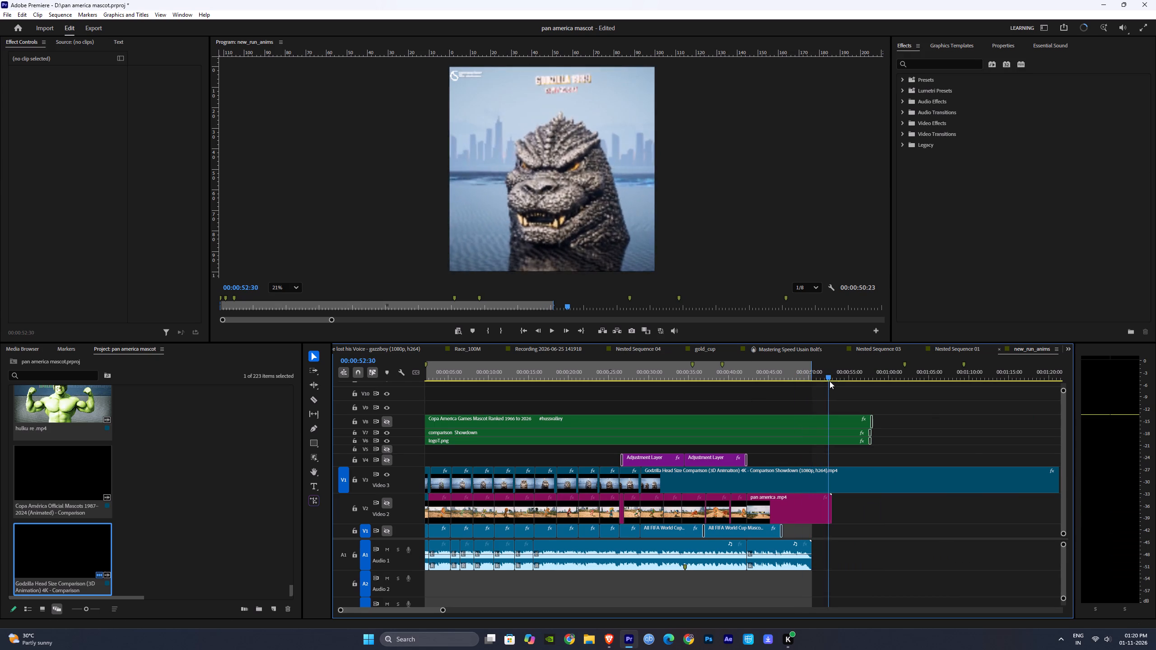
drag(830, 381, 820, 381)
key(c)
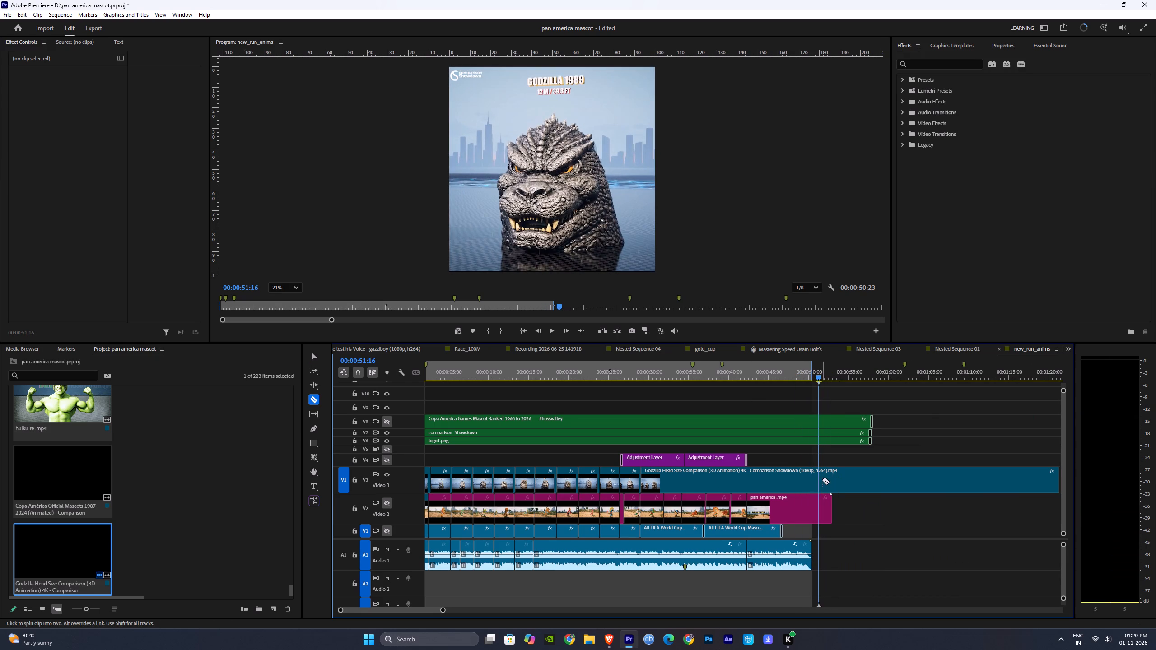
click(815, 480)
key(v)
Delete the V3 section between the Godzilla 1984 clip and the Godzilla 1989 footage, and move the Godzilla 1989 footage up to close the gap.
drag(820, 373, 612, 385)
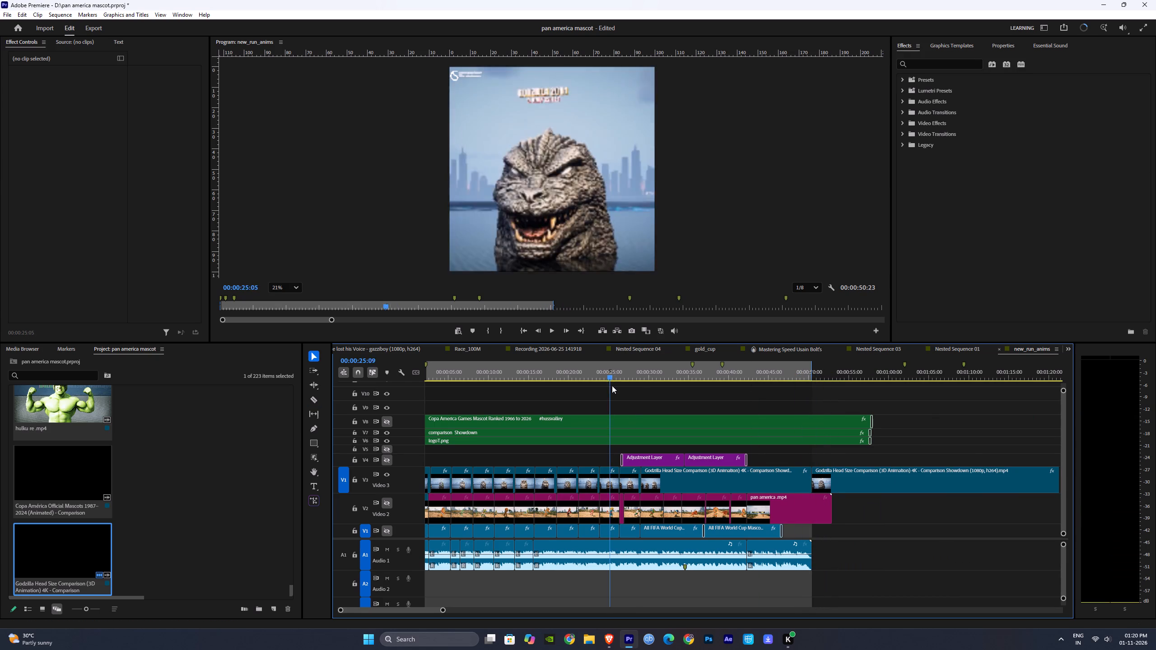
drag(612, 385, 643, 389)
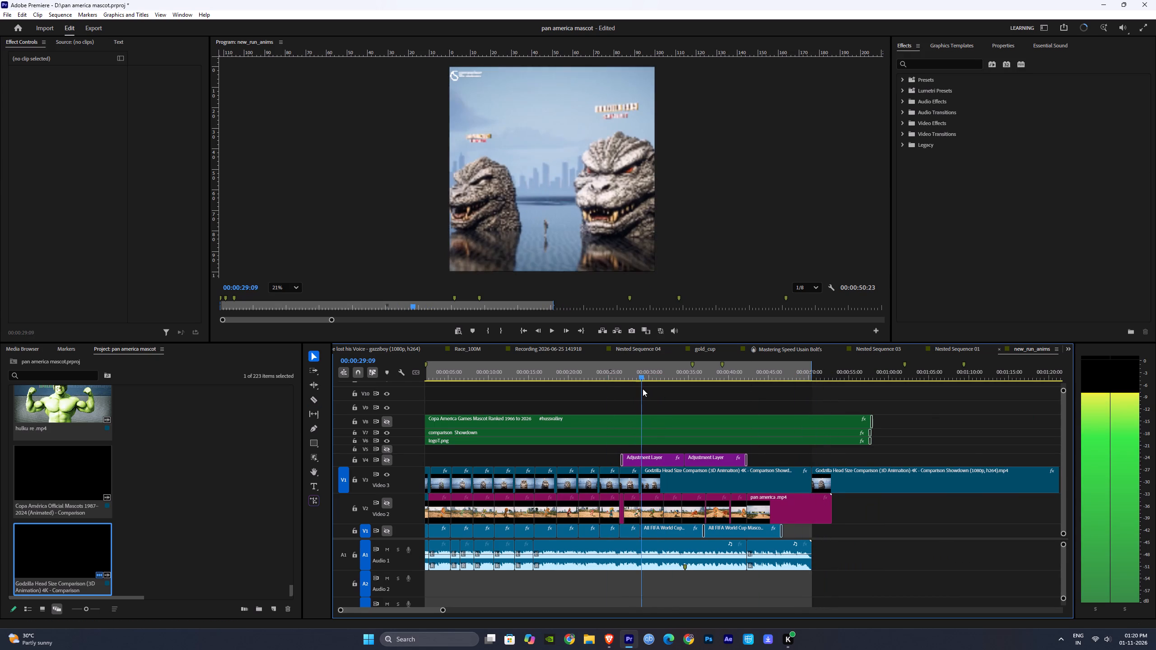
drag(643, 389, 648, 389)
key(v)
click(682, 480)
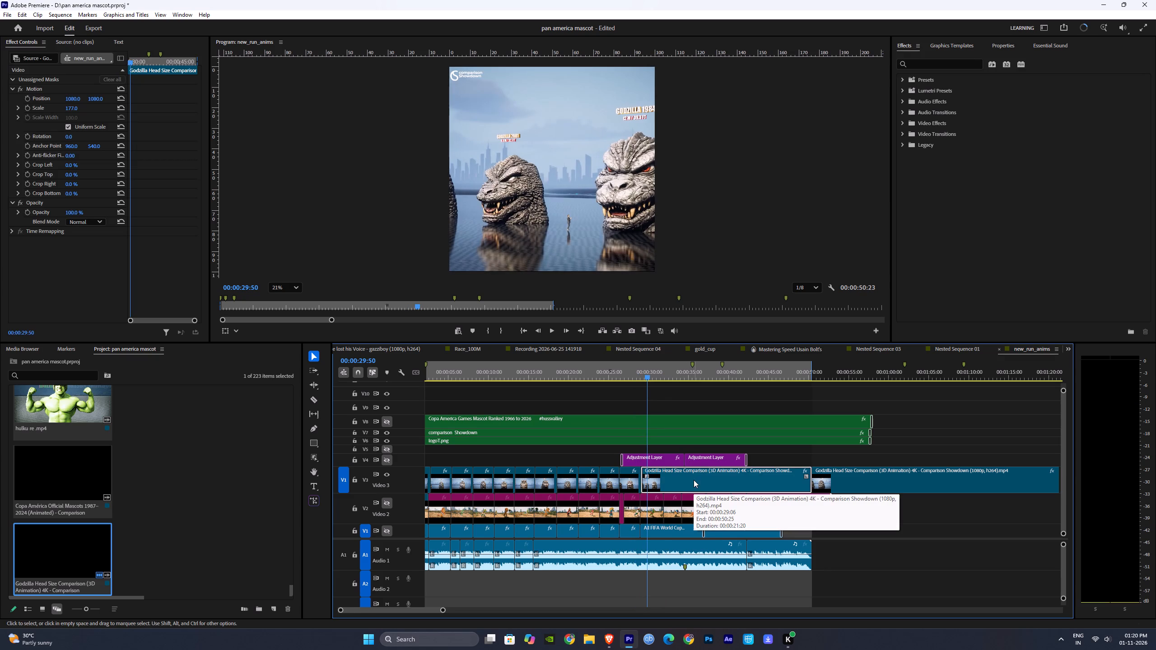
key(Delete)
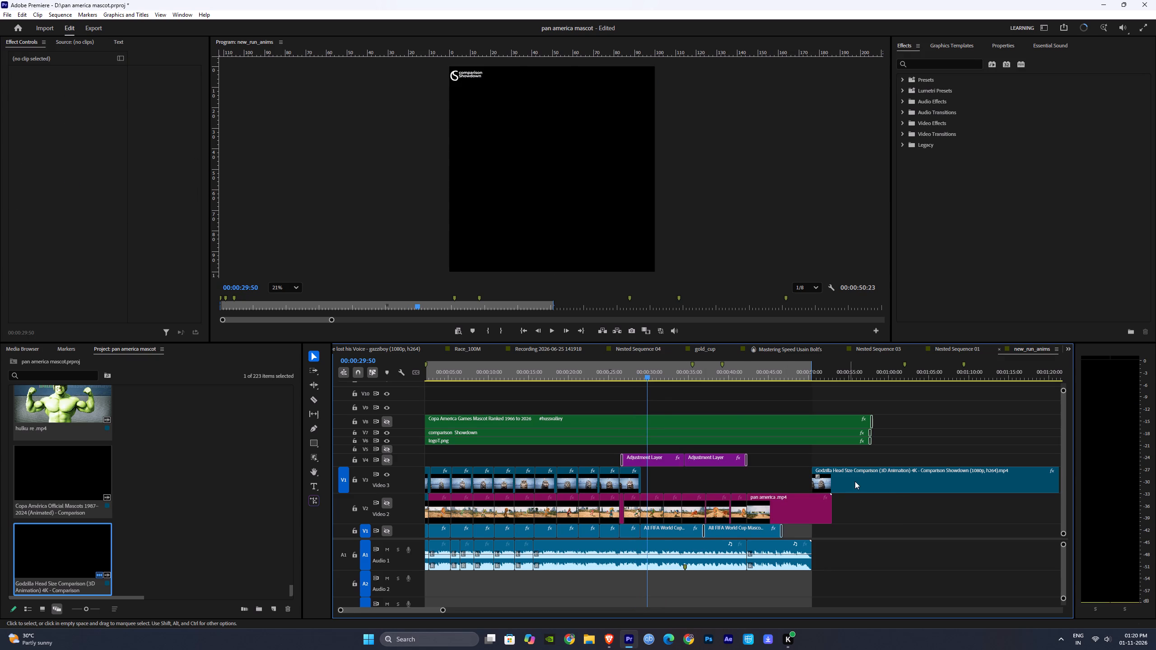
drag(857, 481, 685, 481)
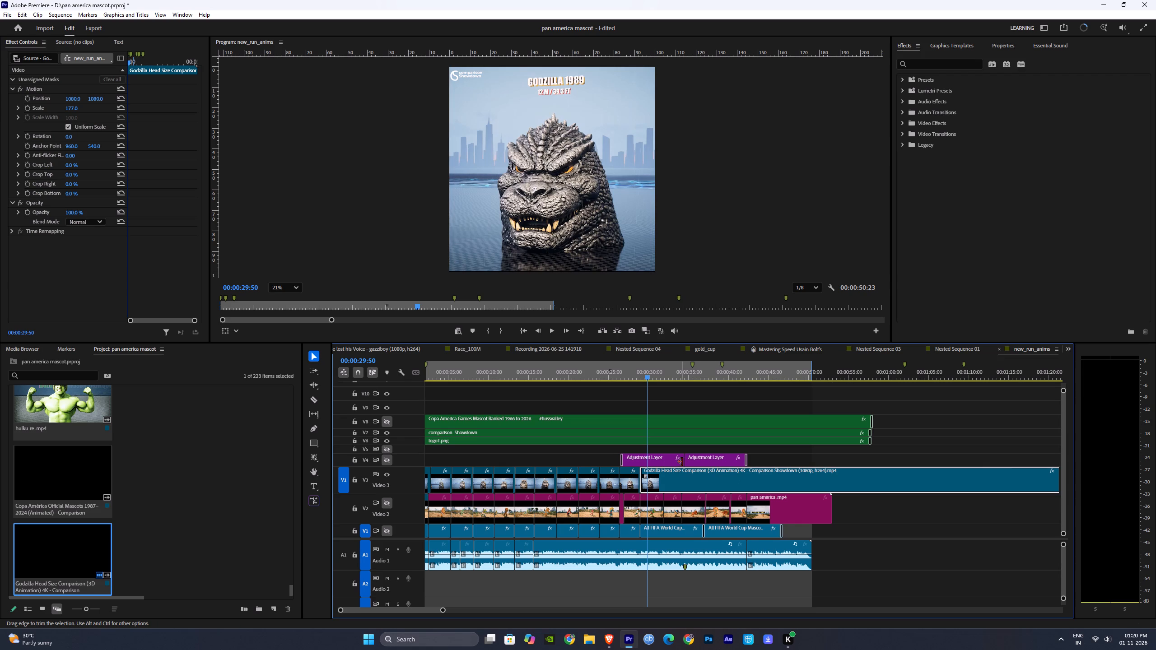
Replay the transition from Godzilla 1984 into the Godzilla 1989 footage to examine the cut and its timing.
click(634, 370)
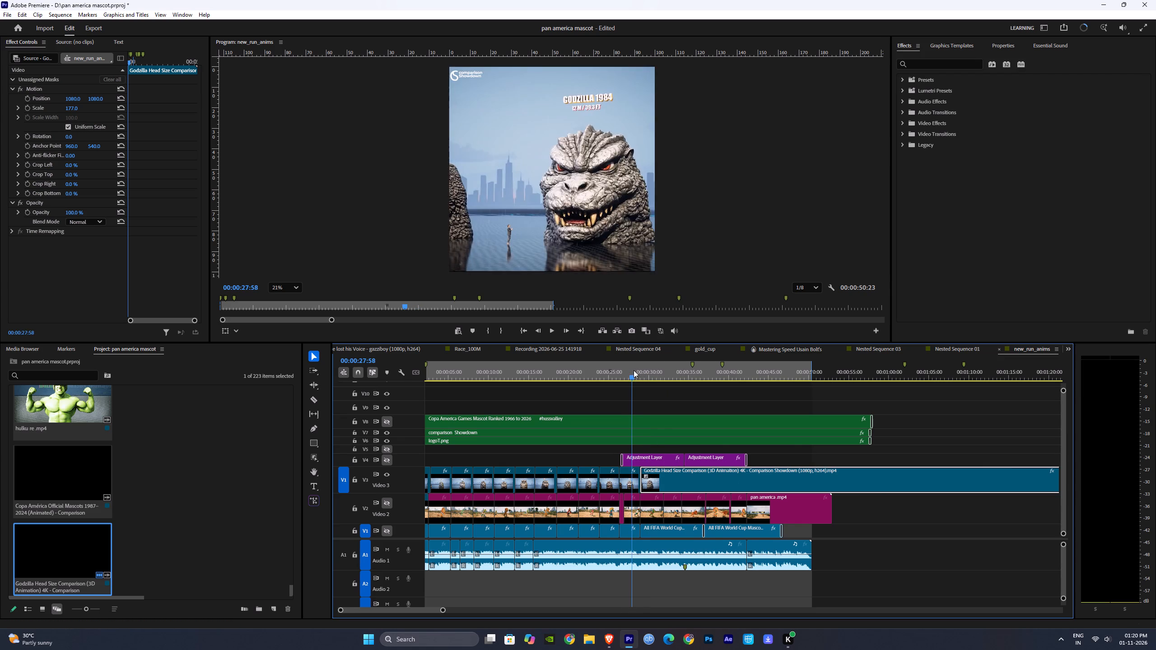
key(space)
click(797, 450)
click(801, 451)
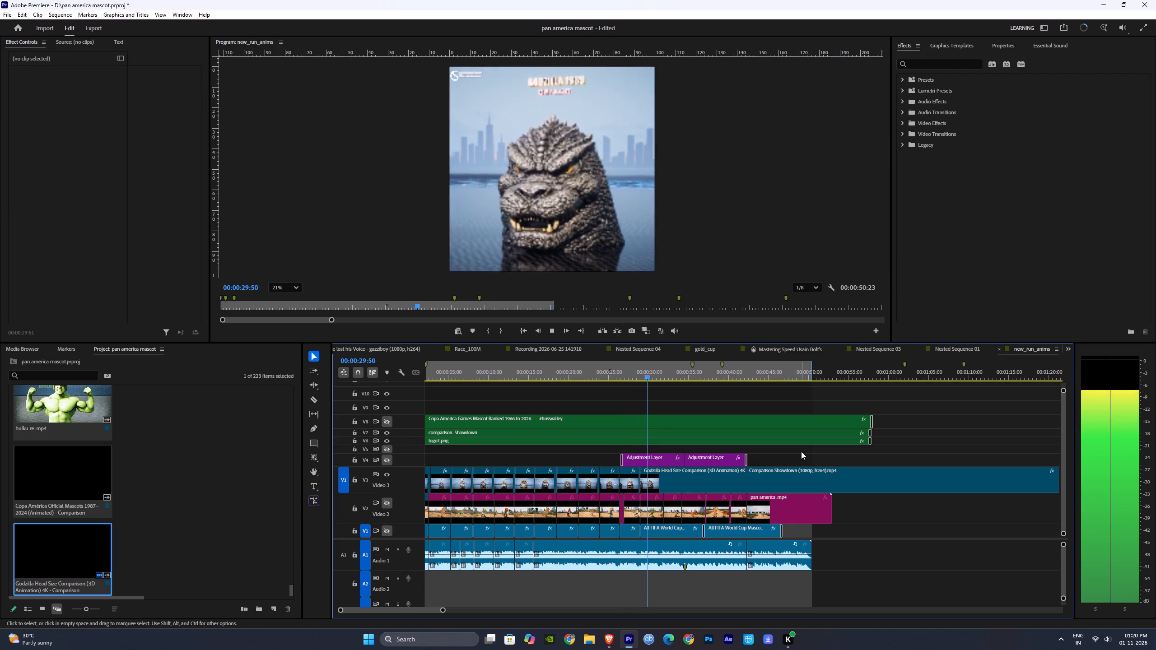
drag(648, 372, 643, 372)
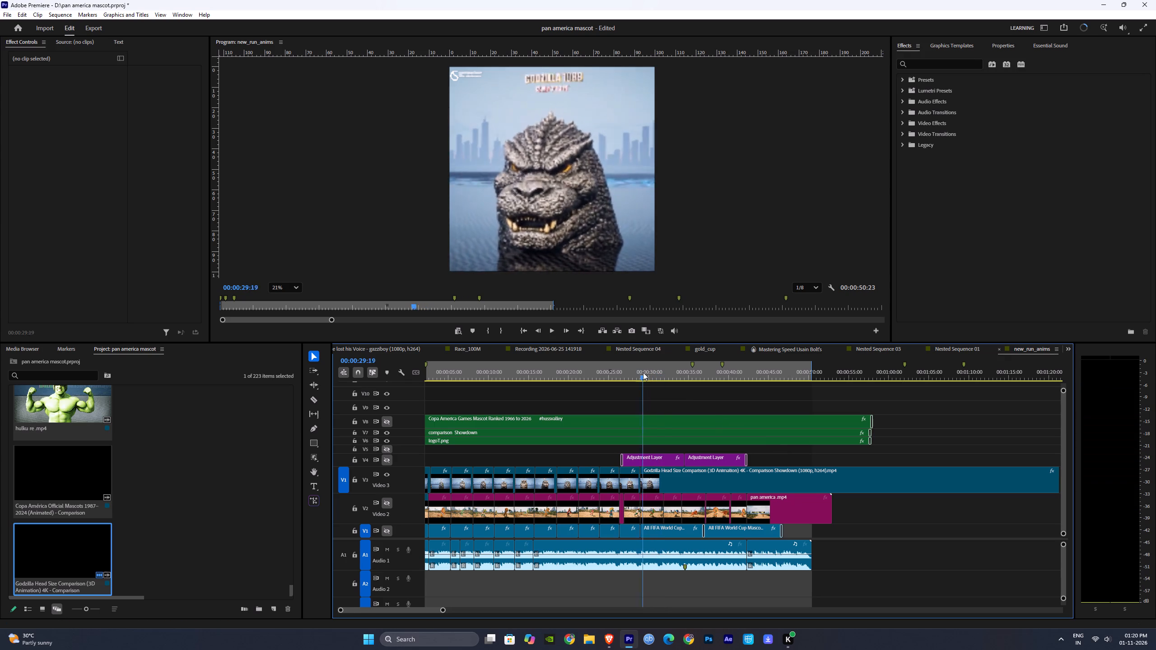
drag(643, 372, 638, 372)
key(space)
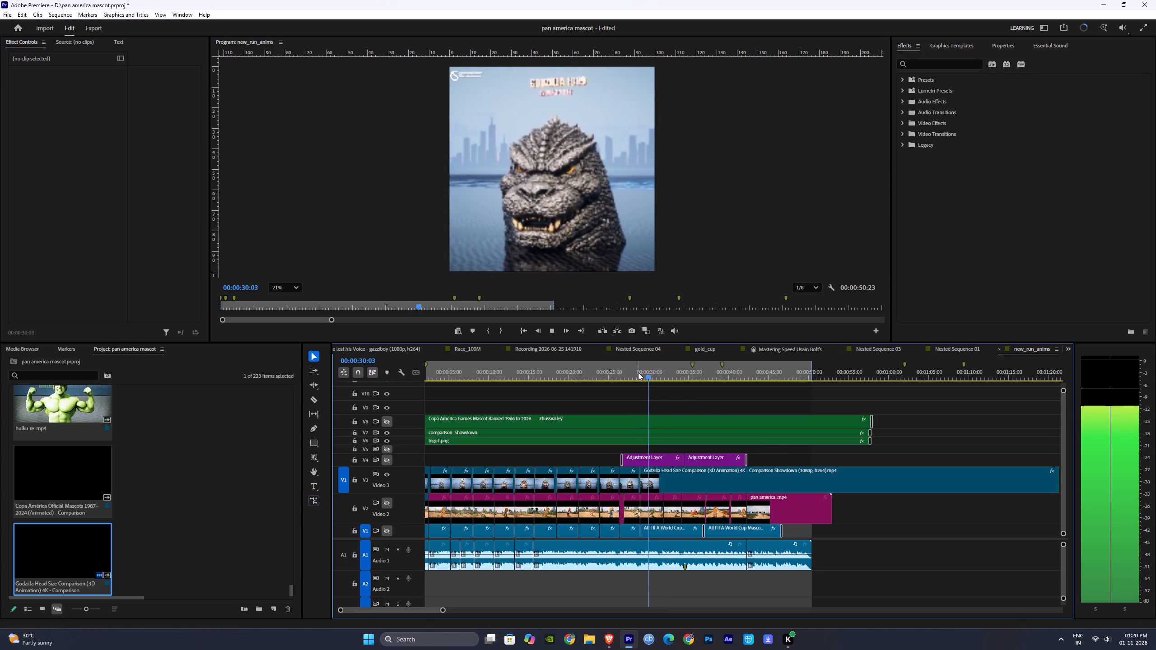
Split the V3 footage where the Godzilla 1991-1993 head comes into view.
alt+scroll(685, 481, up, 4)
drag(645, 368, 718, 377)
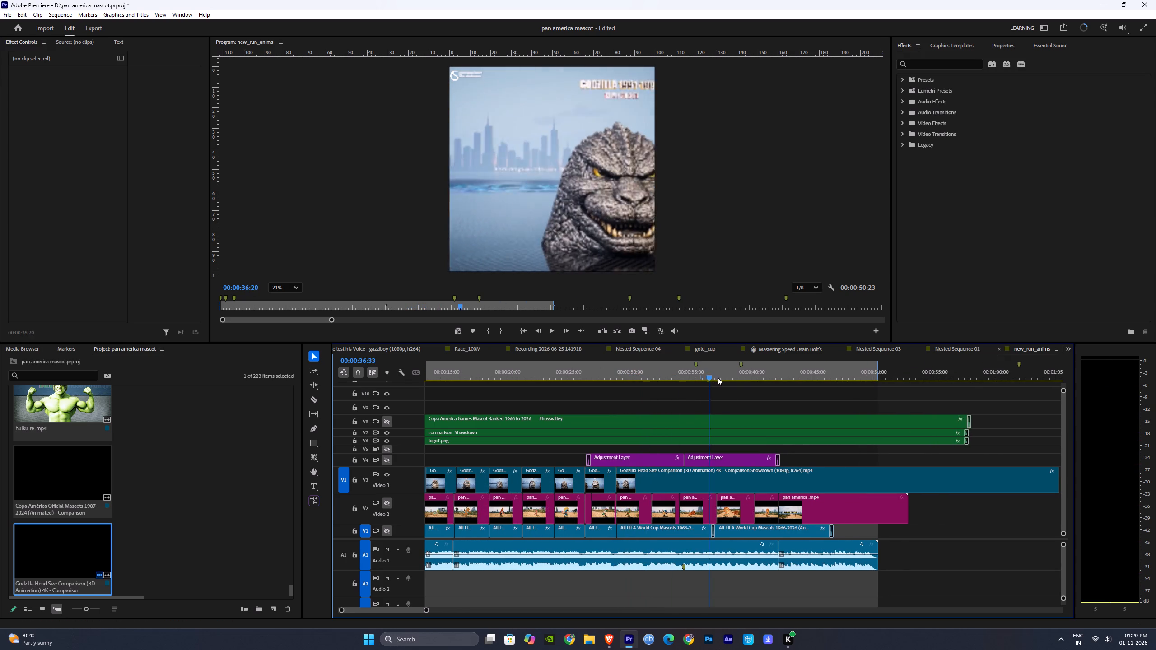
drag(718, 377, 737, 379)
drag(735, 375, 732, 374)
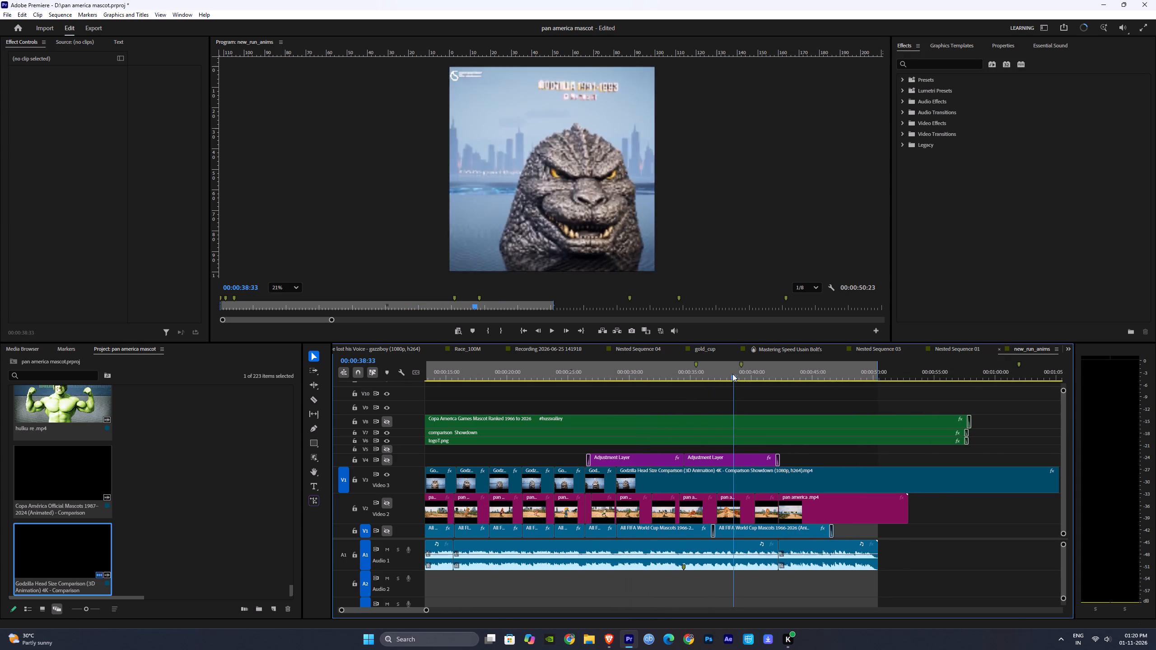
drag(732, 374, 718, 370)
key(c)
click(720, 482)
Split the V3 footage at 00:00:43:44 to end the Godzilla 1991-1993 section.
drag(723, 374, 761, 374)
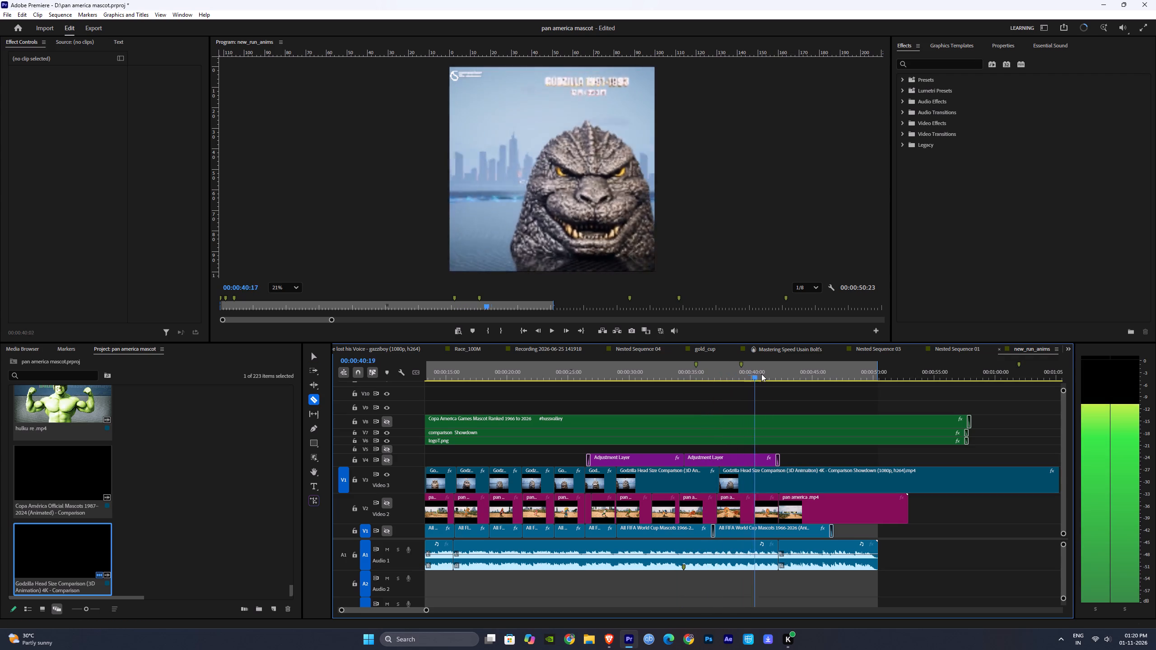
drag(761, 374, 797, 376)
key(c)
click(794, 482)
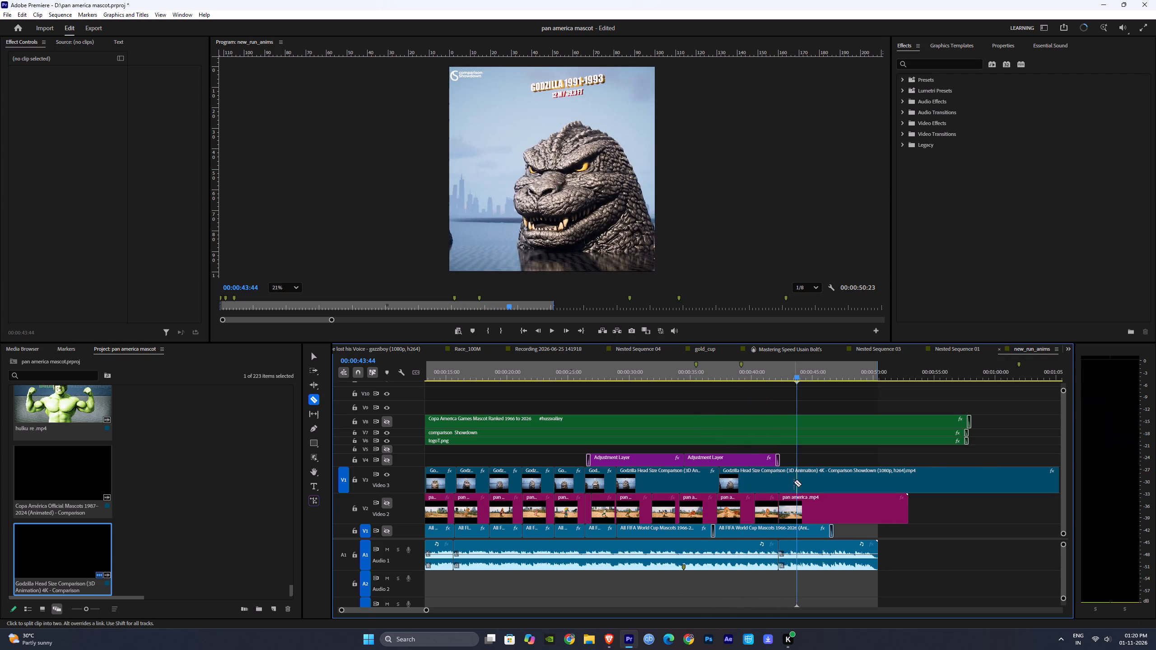
key(v)
Split the Godzilla 1989 footage on V3 at 00:00:31:44 and delete the remainder up to the Godzilla 1991-1993 clip.
drag(698, 376, 606, 372)
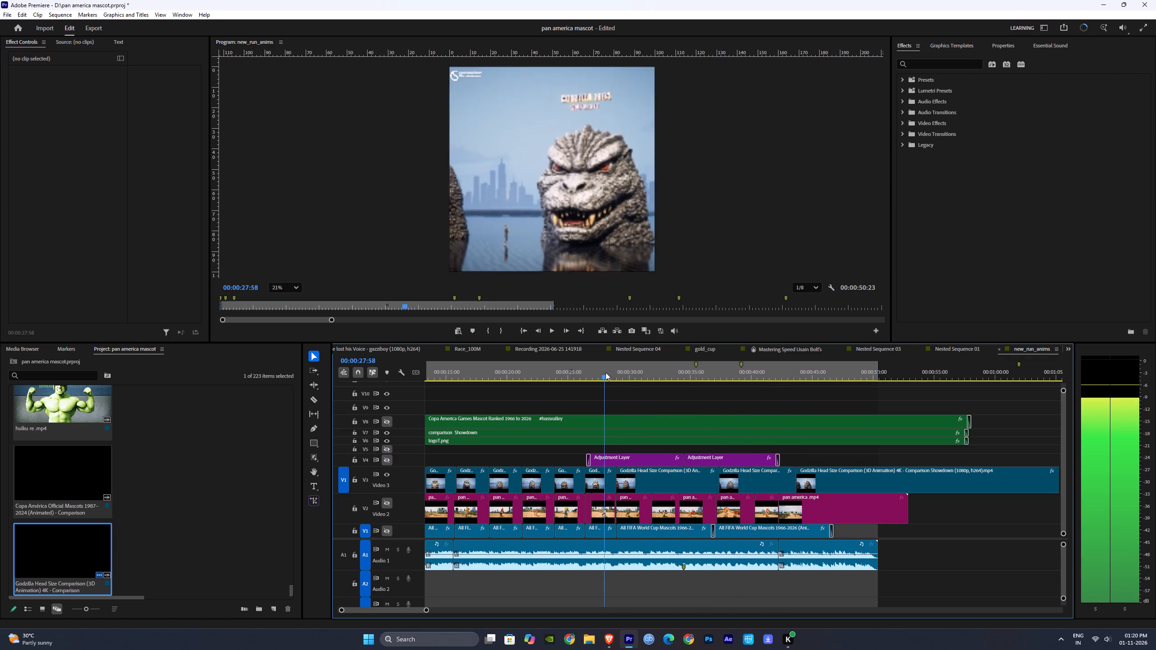
drag(606, 372, 692, 384)
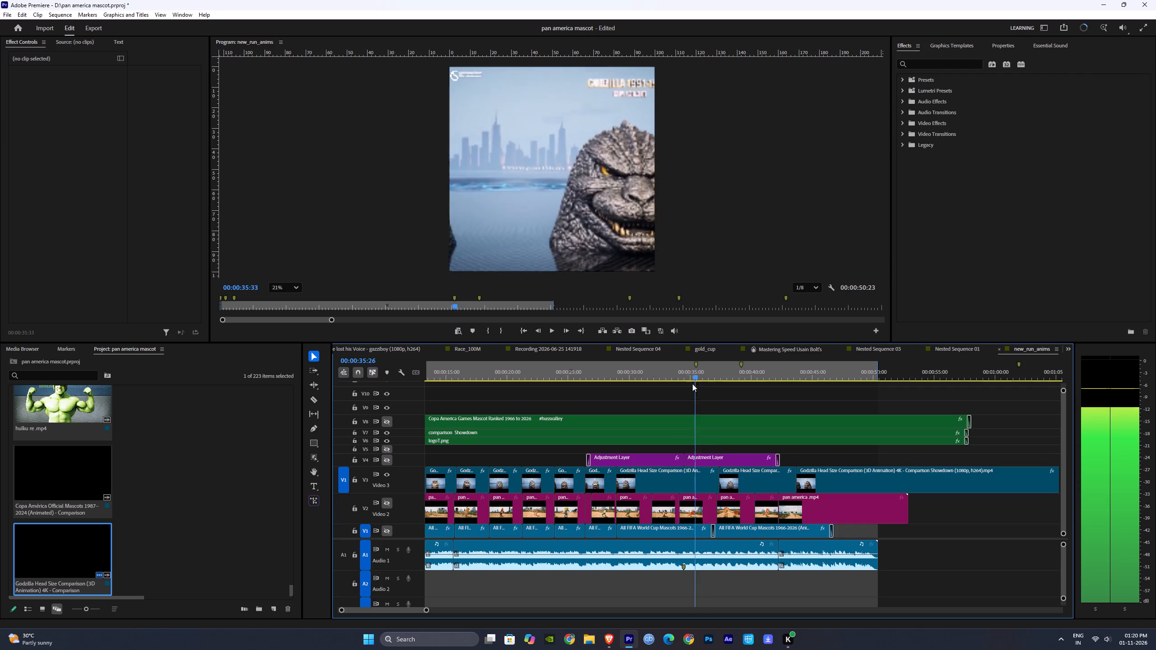
drag(692, 384, 652, 383)
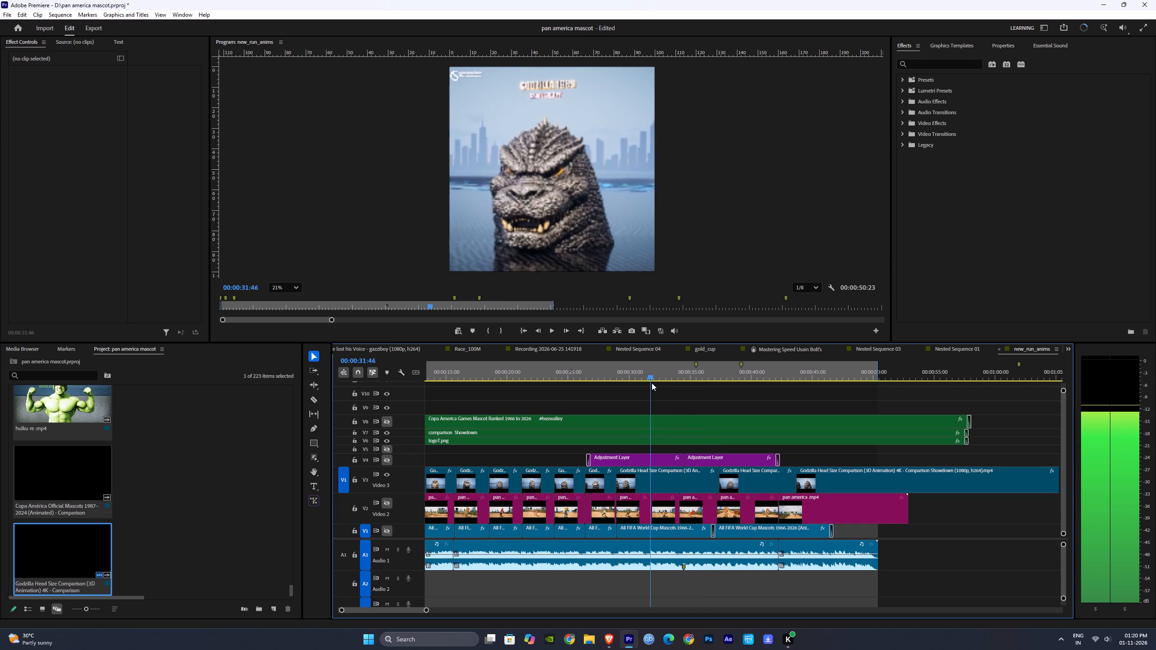
drag(652, 383, 651, 382)
key(c)
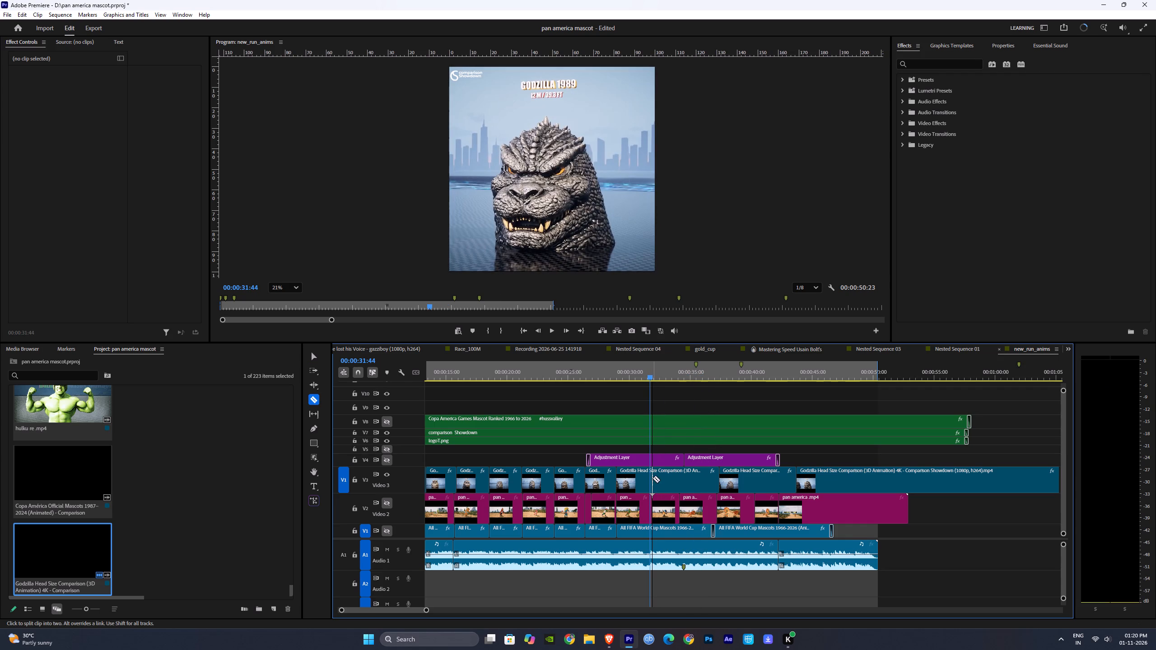
click(649, 479)
key(v)
click(682, 480)
key(Delete)
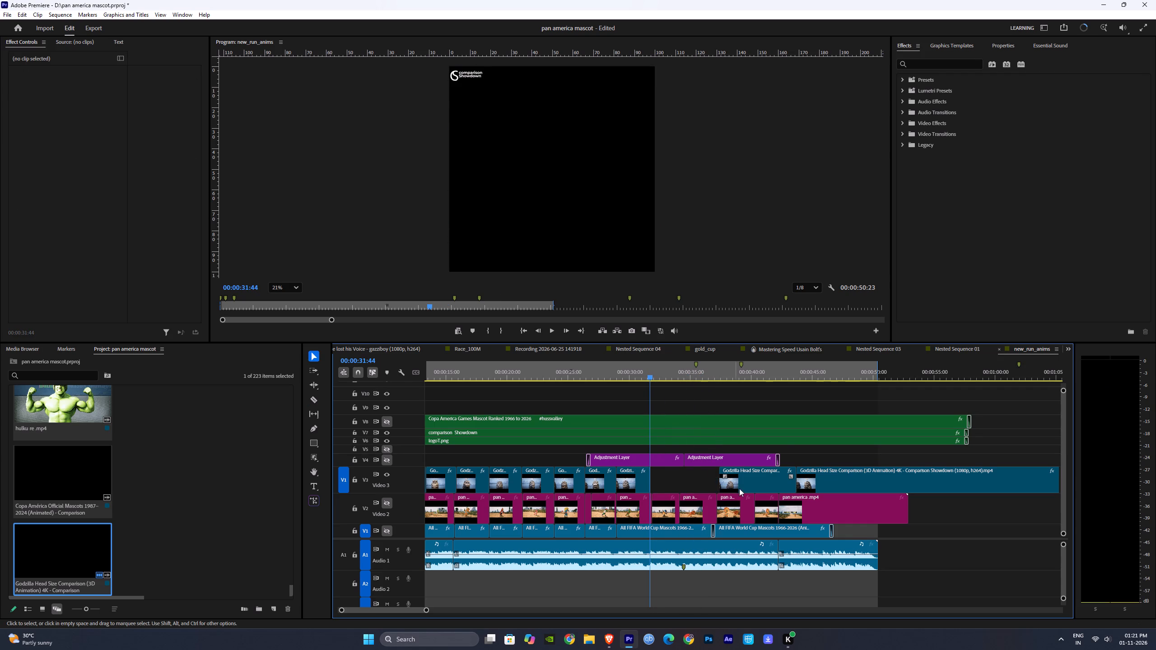
Move the Godzilla 1991-1993 clip back behind the Godzilla 1989 clip and extend the 1989 clip's end to close the remaining gap.
drag(749, 488, 682, 483)
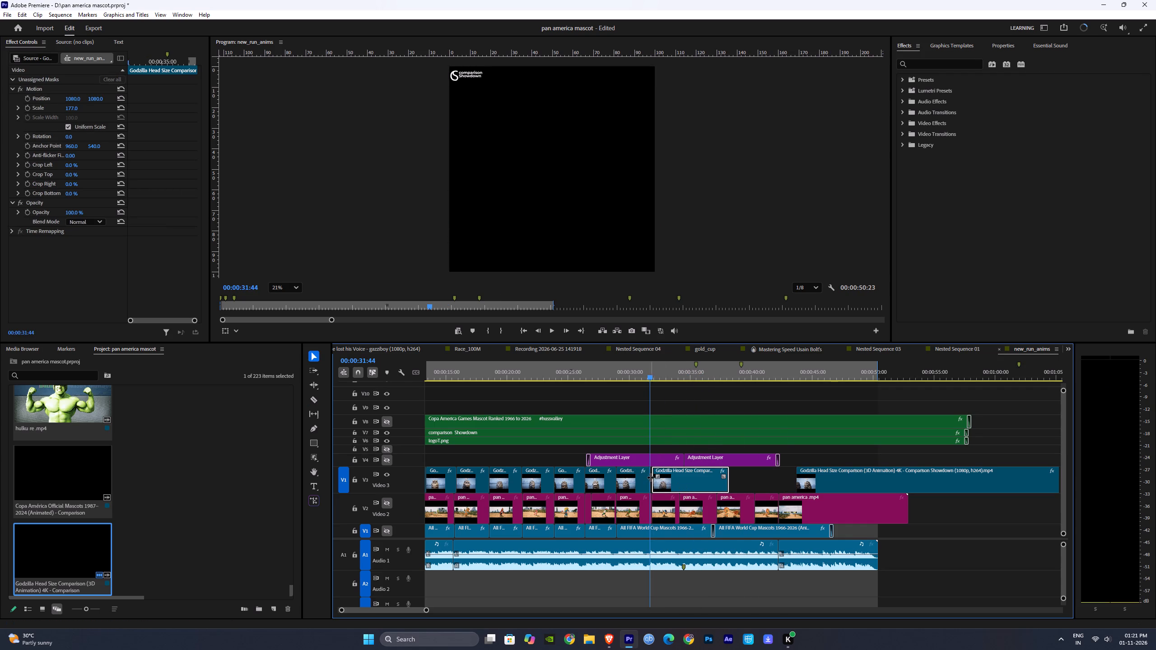
click(650, 477)
drag(647, 482, 649, 482)
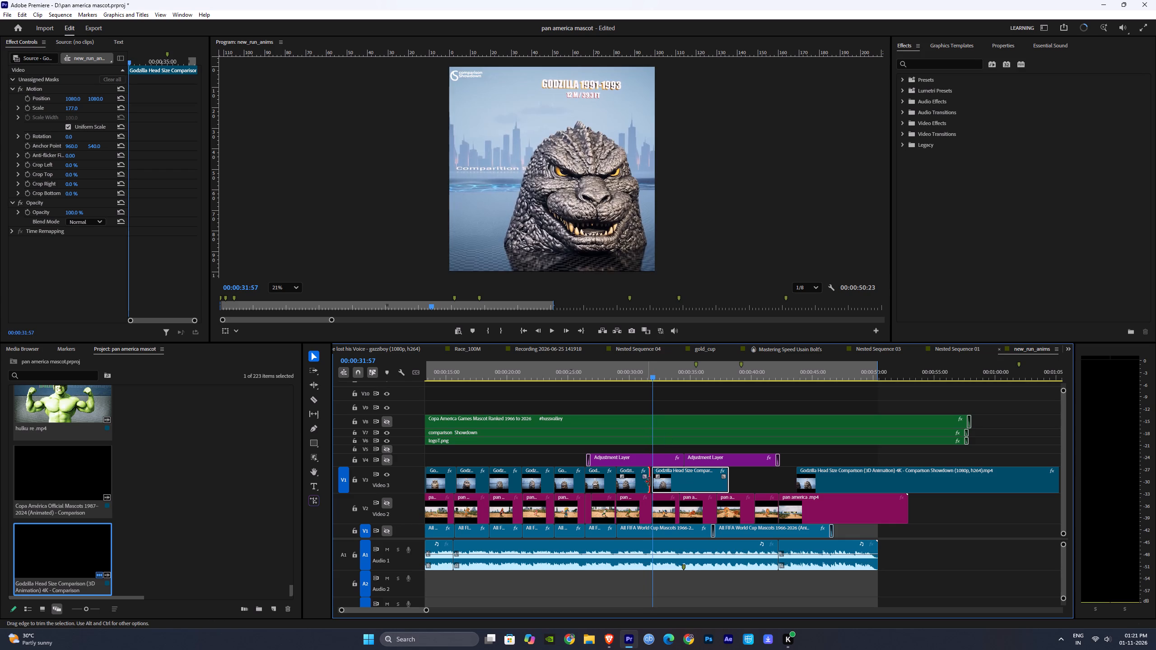
drag(649, 482, 654, 483)
Replay the transition from Godzilla 1989 into the Godzilla 1991-1993 clip to examine the cut and its timing.
click(647, 367)
key(space)
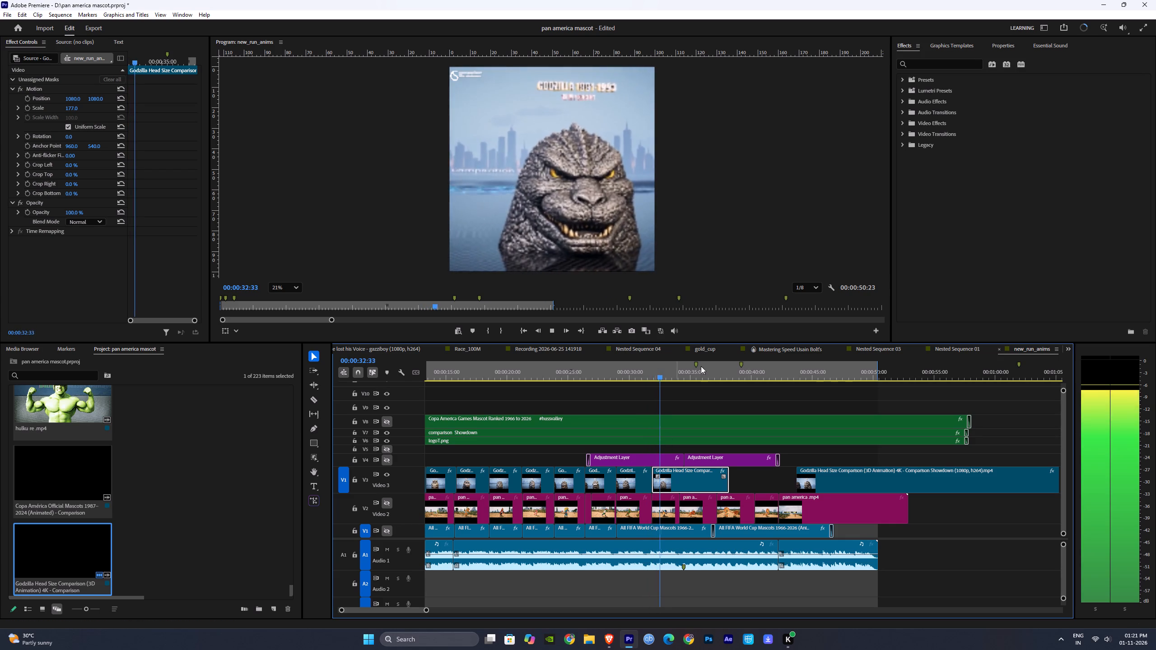
drag(764, 375, 806, 384)
key(space)
click(652, 371)
key(space)
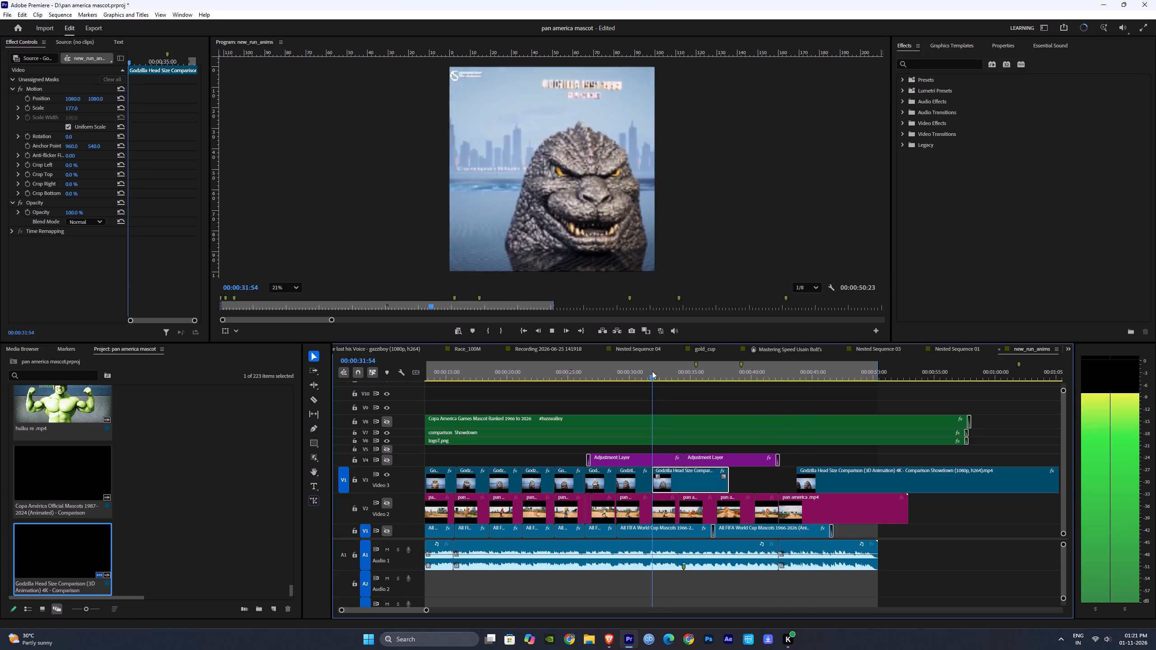
Split the V3 footage at 00:01:00:01 on Godzilla 2004 and delete the section between 00:00:43:44 and that cut.
click(694, 368)
drag(802, 370, 851, 379)
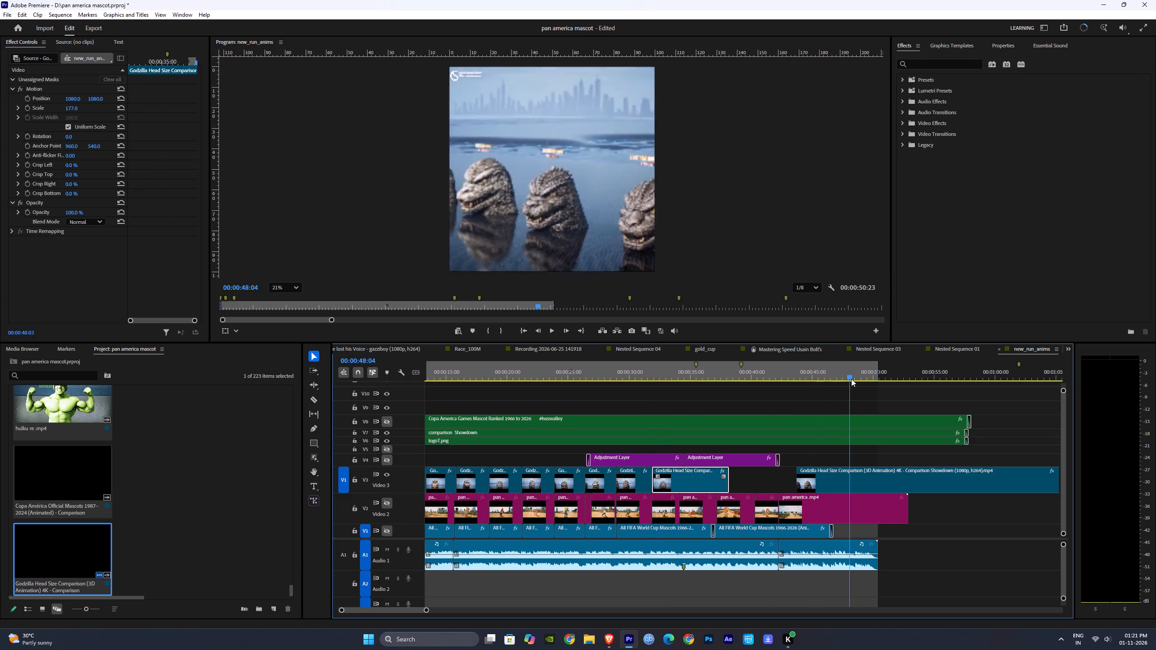
drag(851, 379, 993, 396)
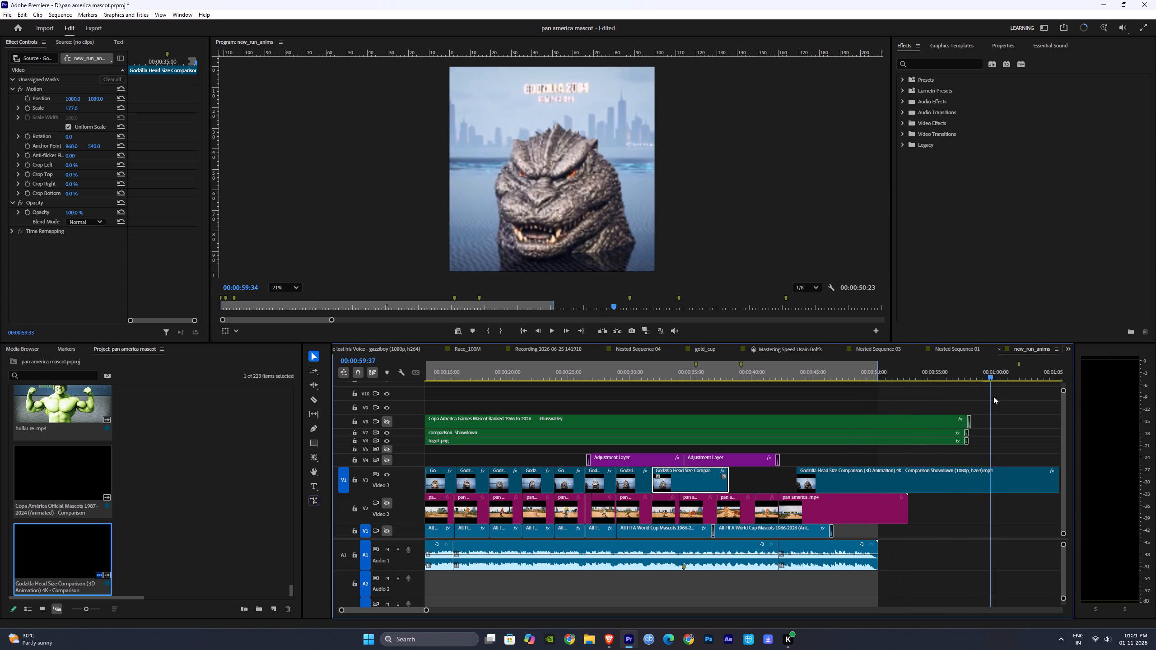
drag(993, 396, 997, 396)
key(c)
click(993, 484)
key(v)
click(955, 486)
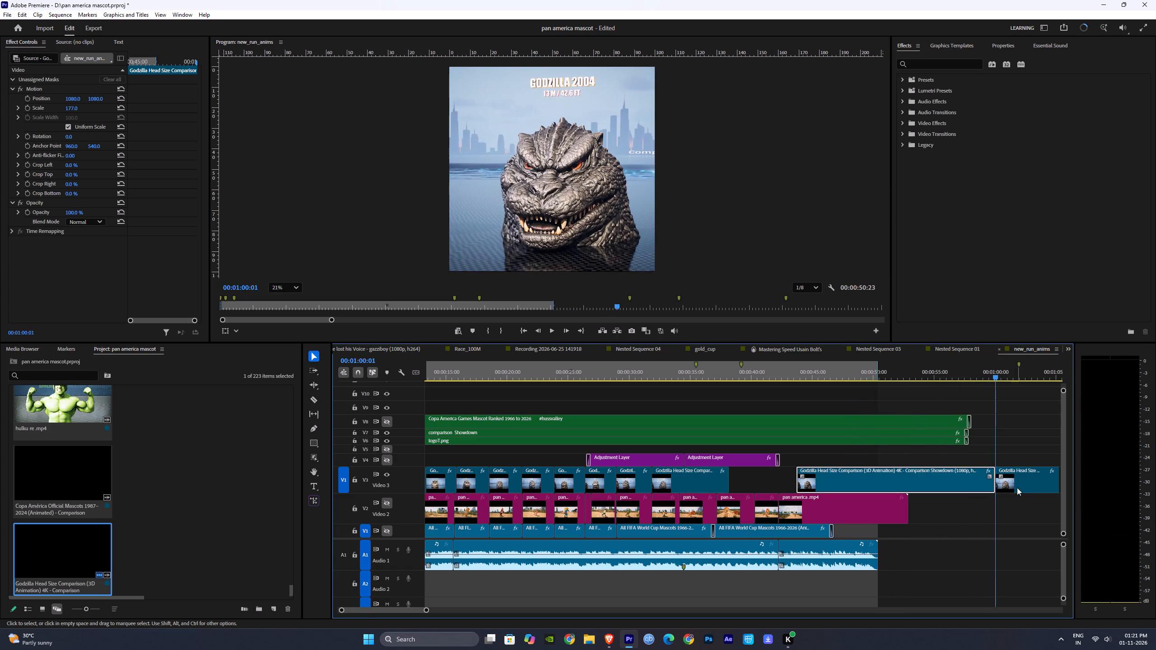
key(Delete)
Move the Godzilla 2004 footage over the tail of the Godzilla 1991-1993 clip and set the gapless cut between them at 00:00:34:26.
drag(1025, 485, 709, 478)
click(668, 372)
key(space)
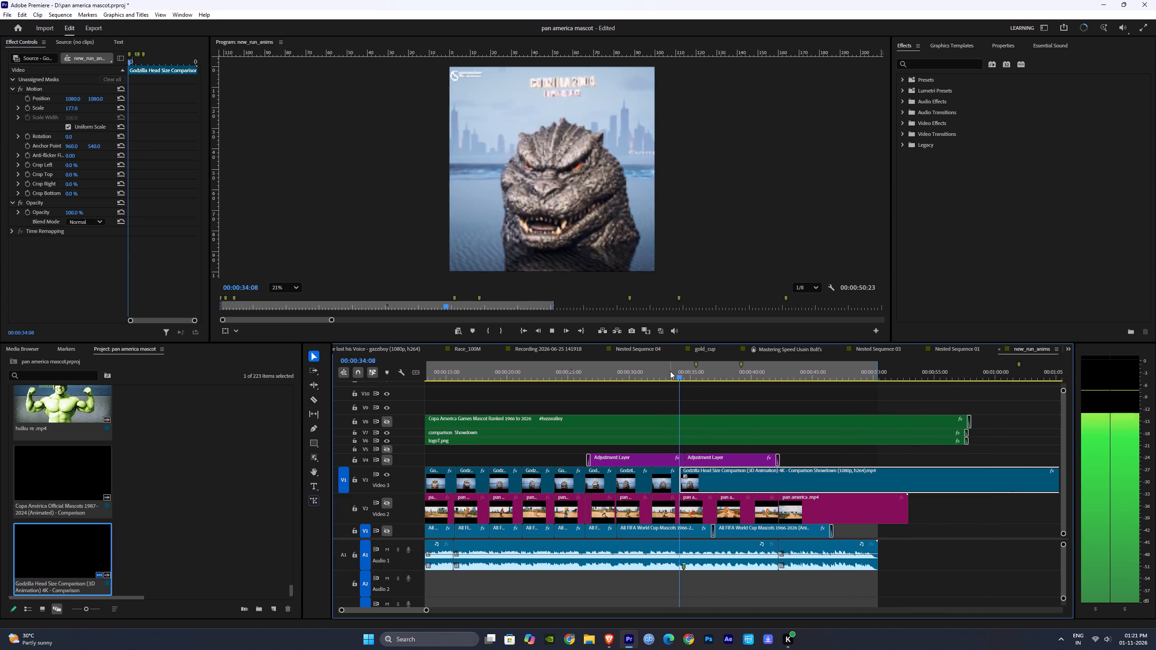
drag(673, 371, 684, 376)
click(696, 481)
drag(679, 481, 684, 481)
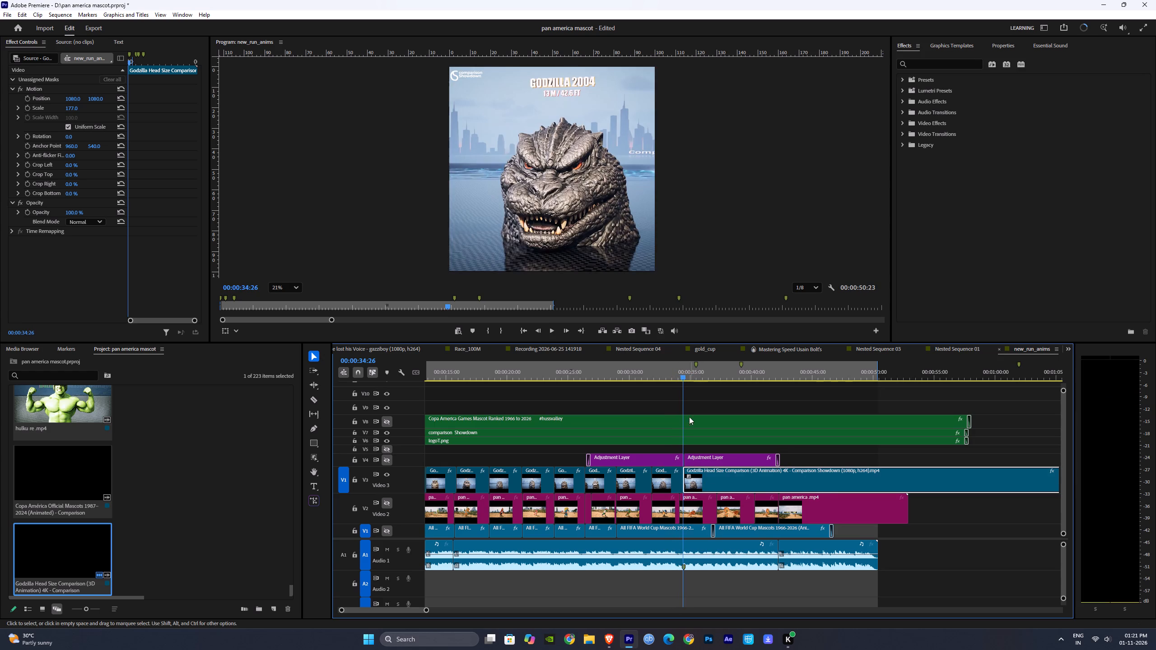
Replay the cut into Godzilla 2004 and scan ahead through the Godzilla 1995 footage to examine the timing.
click(682, 370)
key(space)
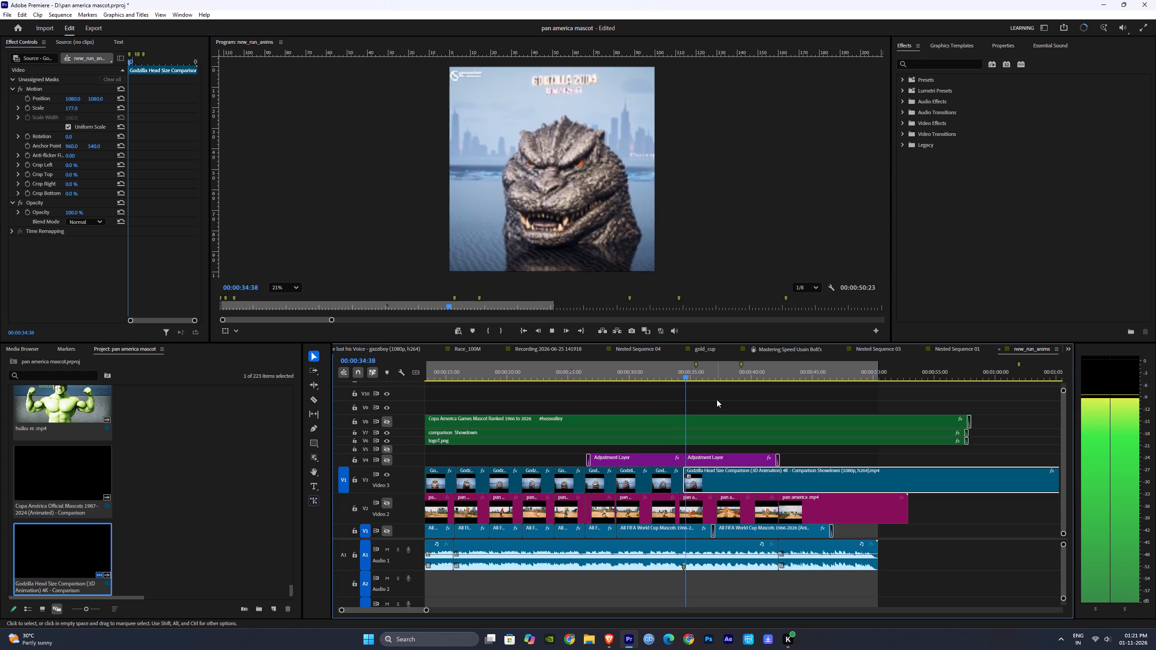
click(717, 399)
click(742, 399)
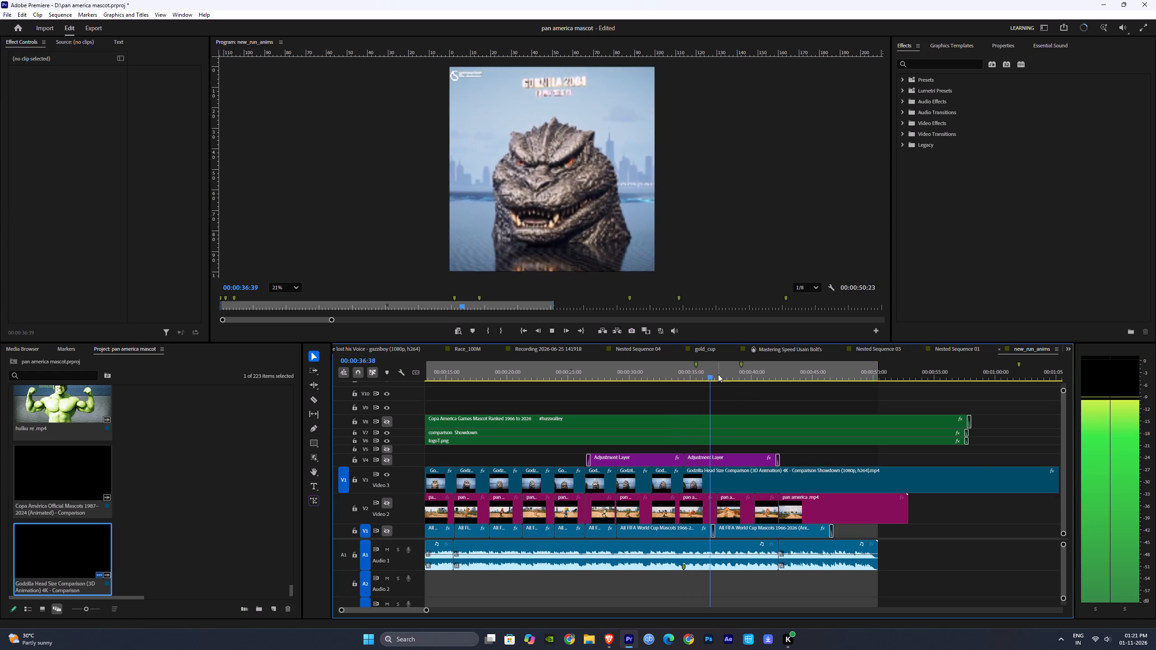
drag(718, 374, 772, 379)
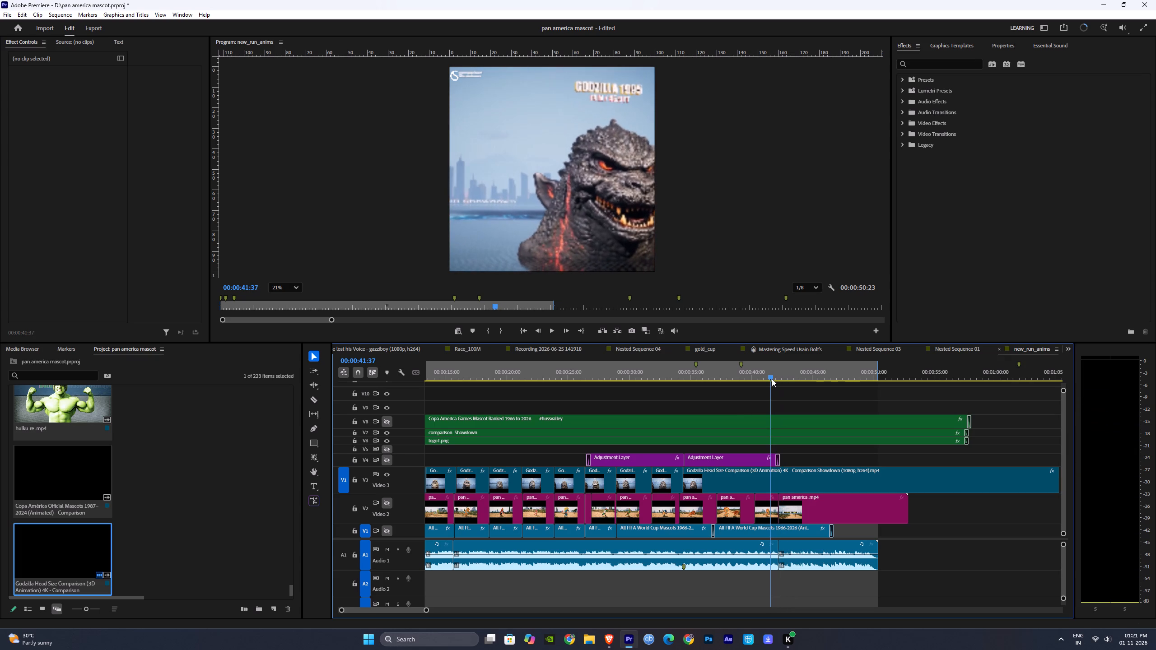
key(space)
key(space)
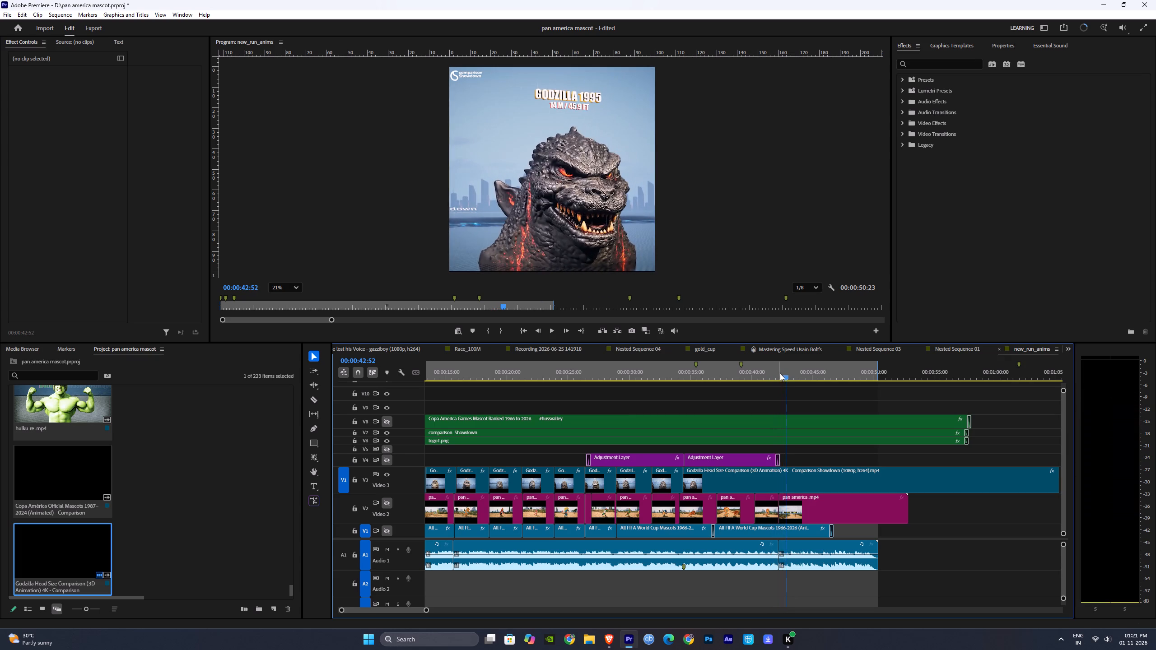
drag(778, 373, 765, 373)
key(space)
drag(777, 370, 732, 370)
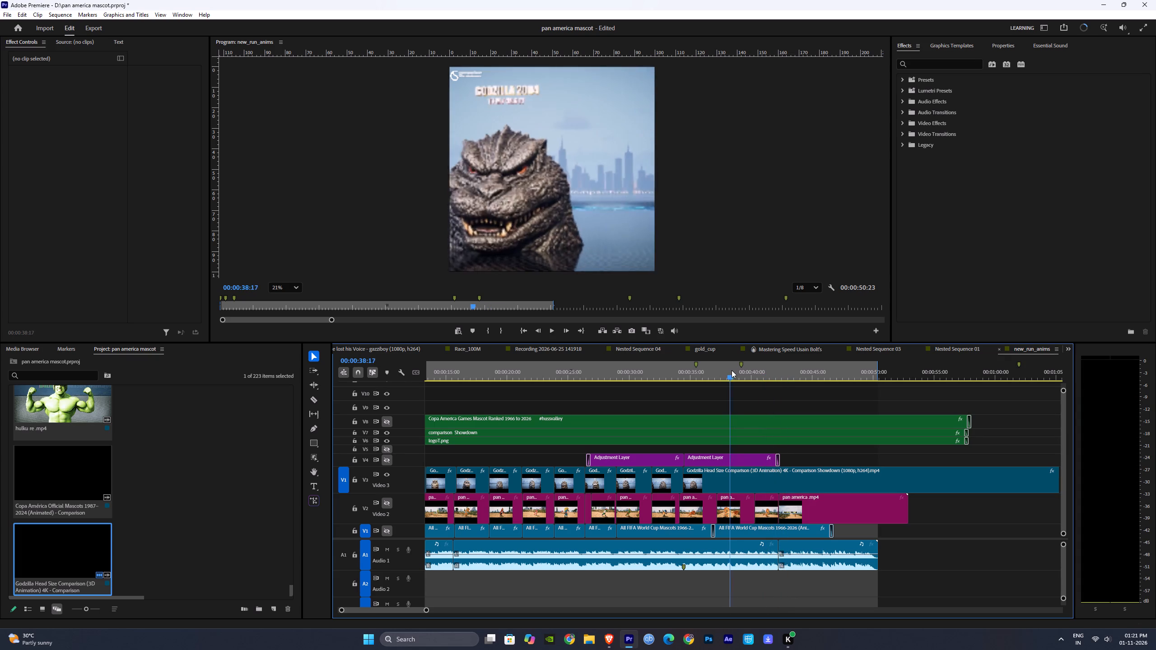
drag(732, 370, 674, 367)
key(space)
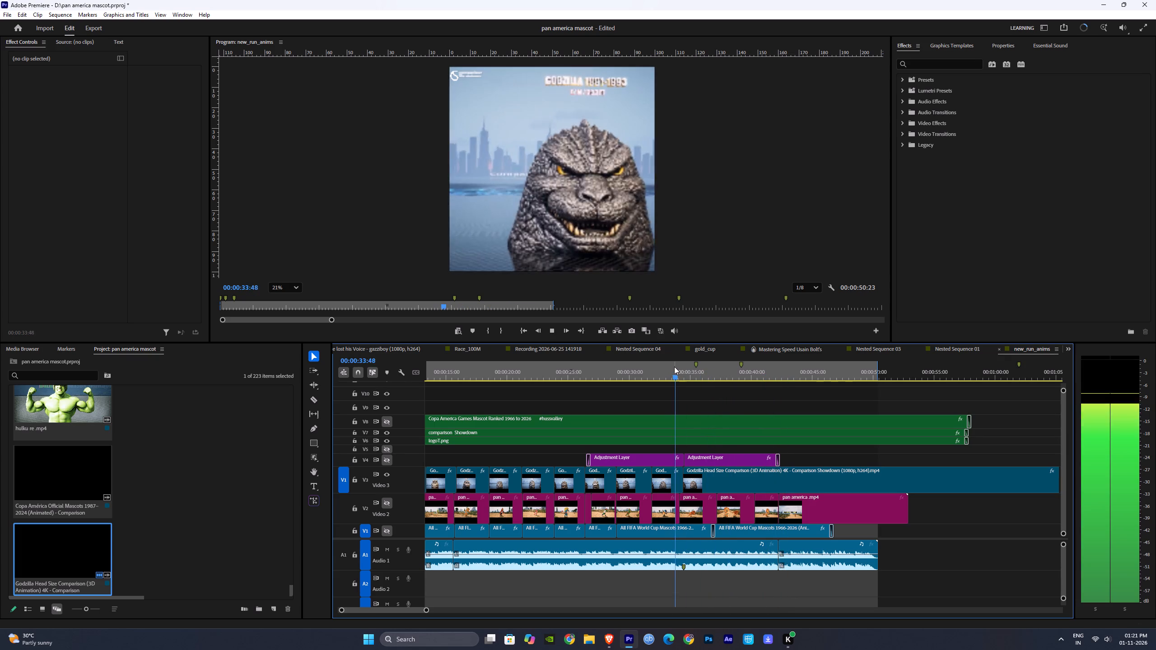
Split the V3 footage at 00:00:37:06 on Godzilla 2004 and again on the fully visible Godzilla 1995, and remove the section between the splits.
drag(703, 367, 717, 378)
key(c)
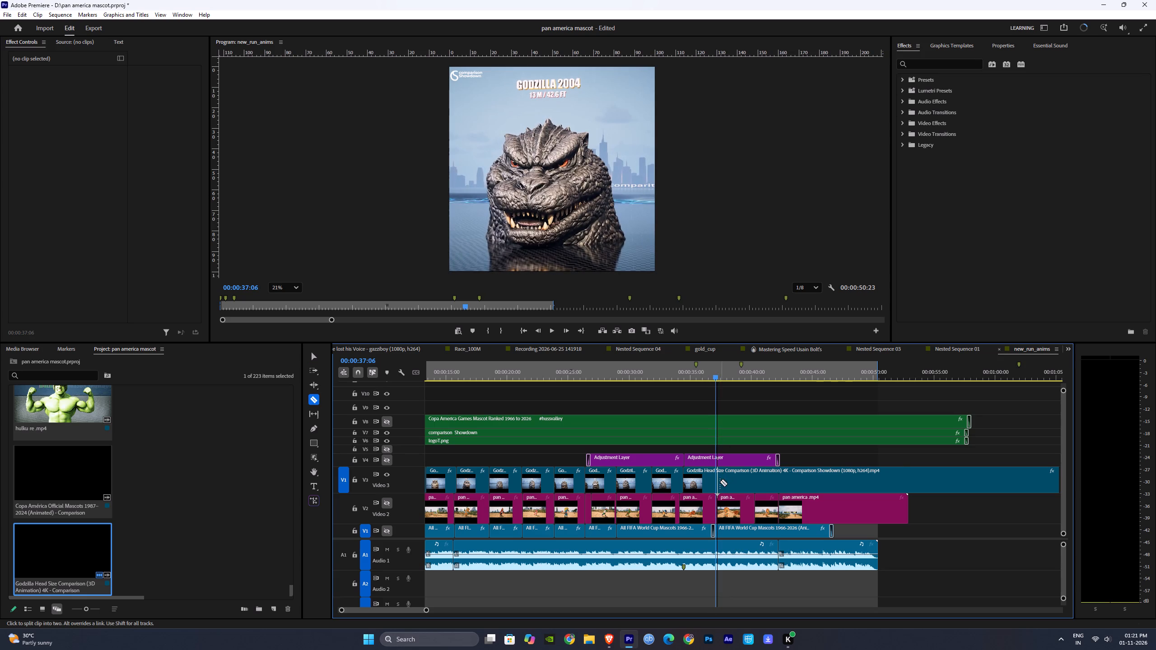
click(717, 481)
key(v)
drag(720, 376, 796, 381)
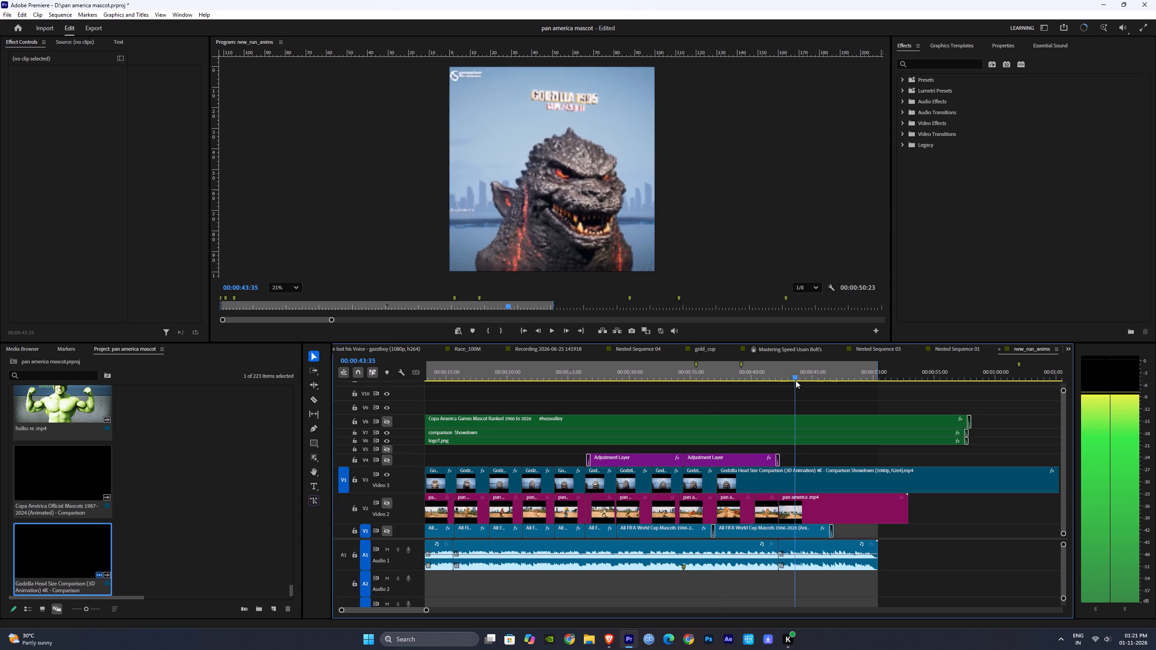
drag(796, 381, 787, 387)
key(c)
click(787, 479)
key(v)
drag(798, 376, 885, 382)
click(767, 484)
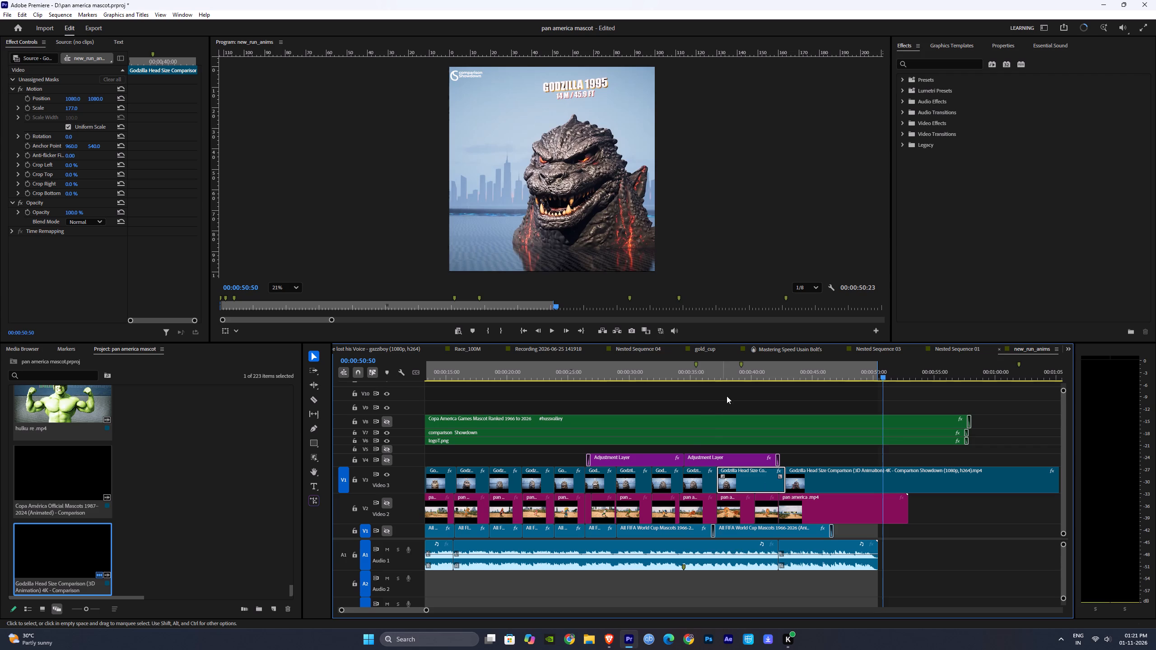
drag(712, 374, 763, 389)
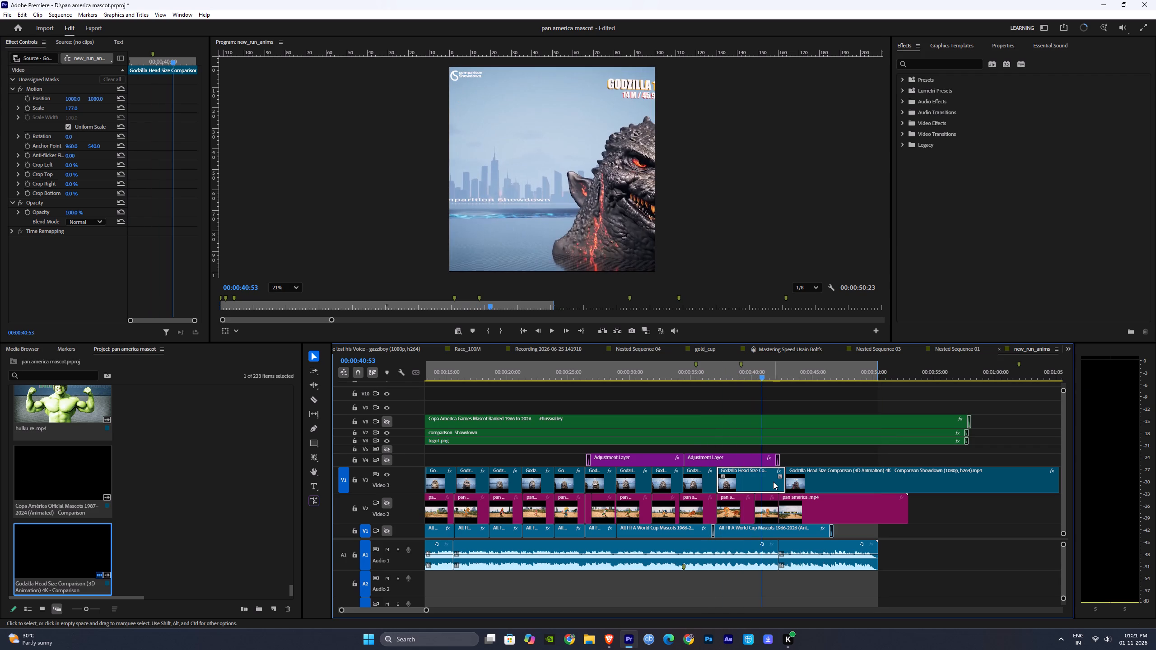
key(ctrl+x)
Move the Godzilla 1995 footage back against the end of the Godzilla 2004 clip on V3 and play across the cut.
drag(815, 478, 754, 477)
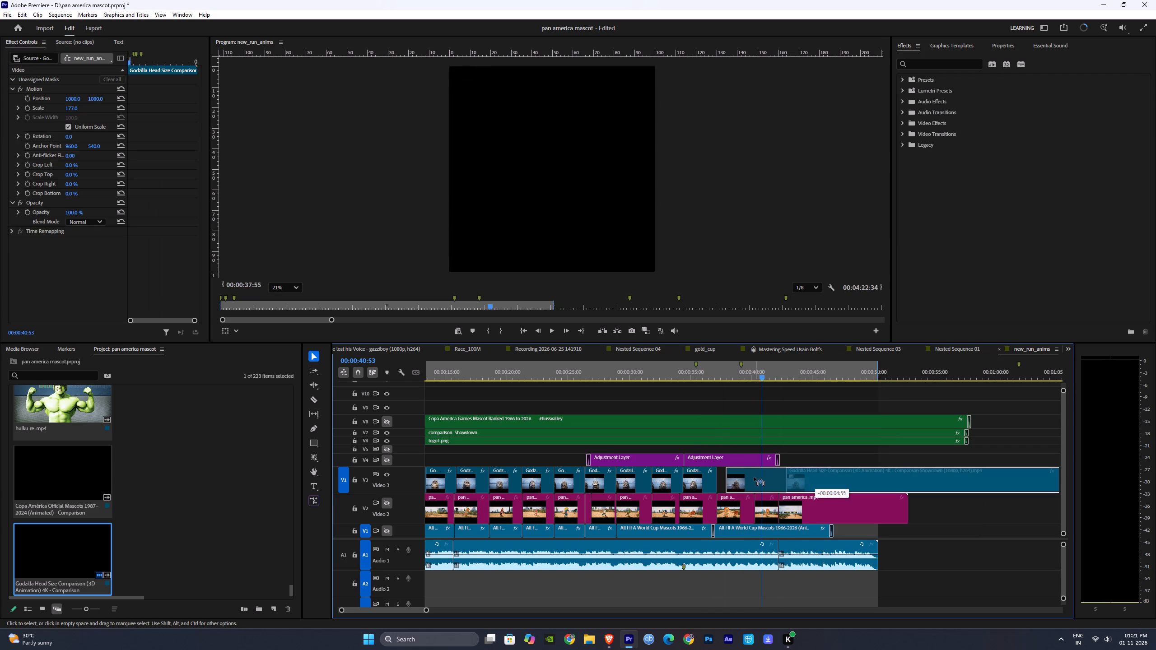
drag(754, 477, 748, 477)
click(709, 370)
key(space)
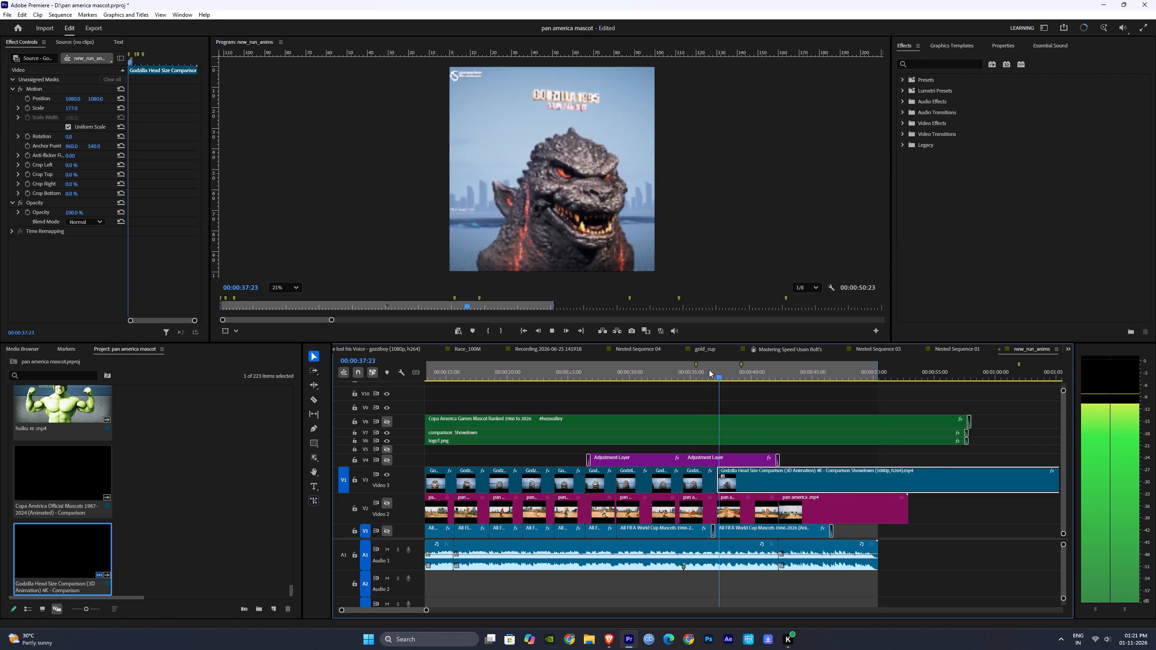
key(space)
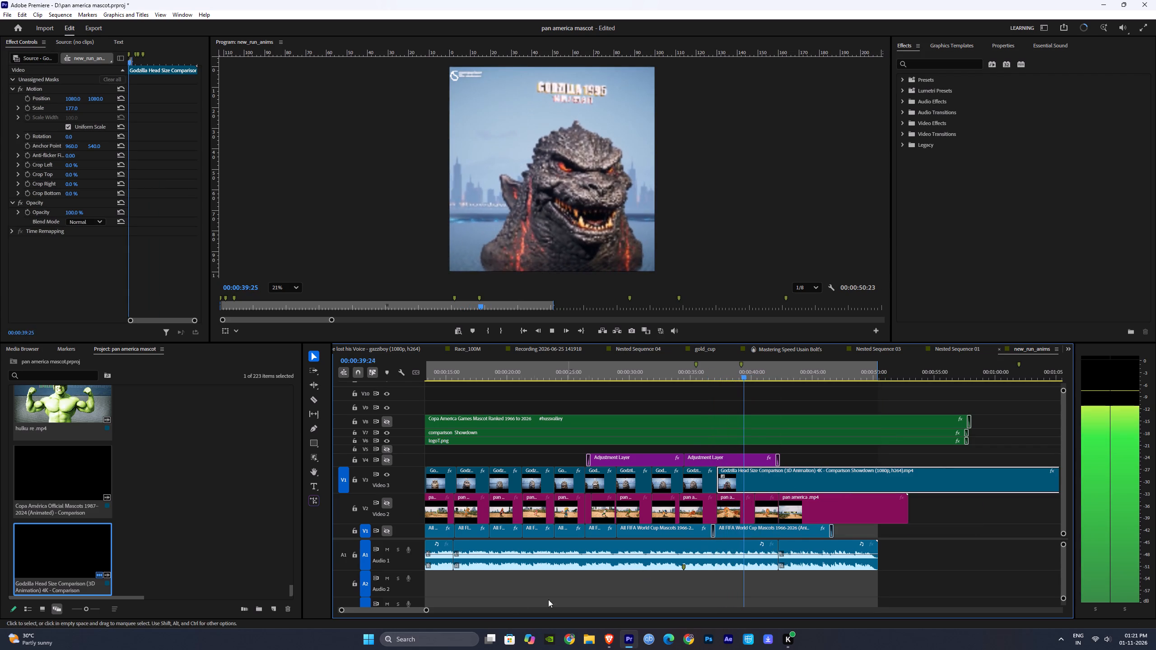
Save the project.
drag(424, 613, 440, 612)
drag(427, 610, 452, 610)
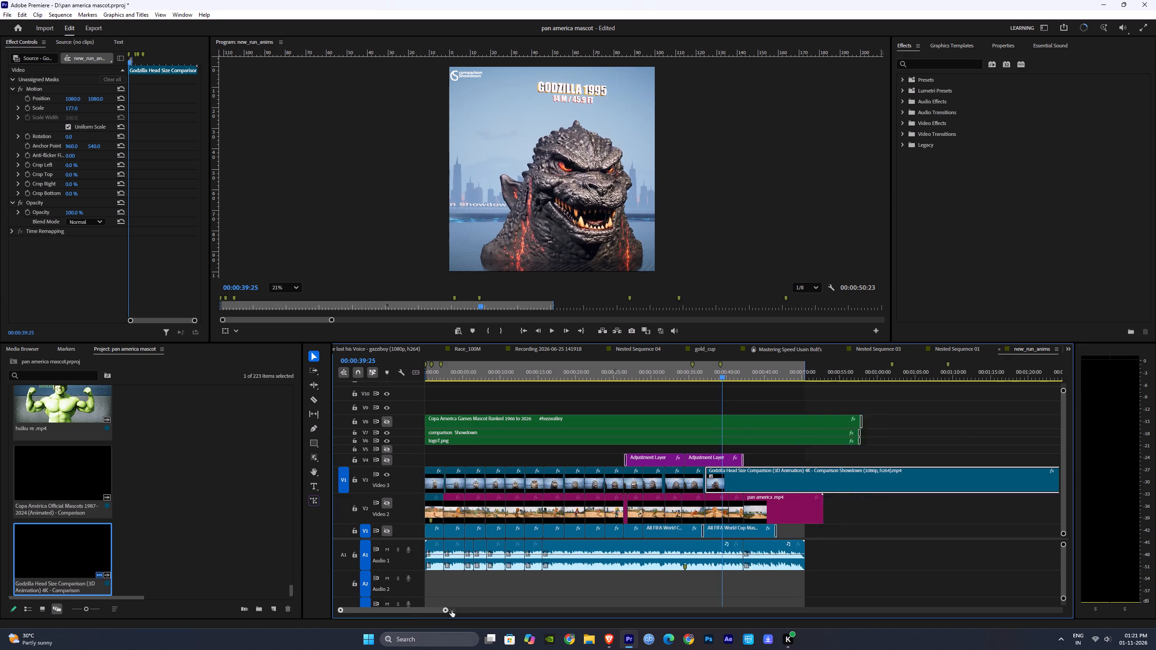
drag(452, 610, 452, 610)
key(ctrl+s)
Replay the cut from Godzilla 2004 into Godzilla 1995 and examine its timing against the pan america clips.
key(space)
alt+scroll(784, 540, up, 4)
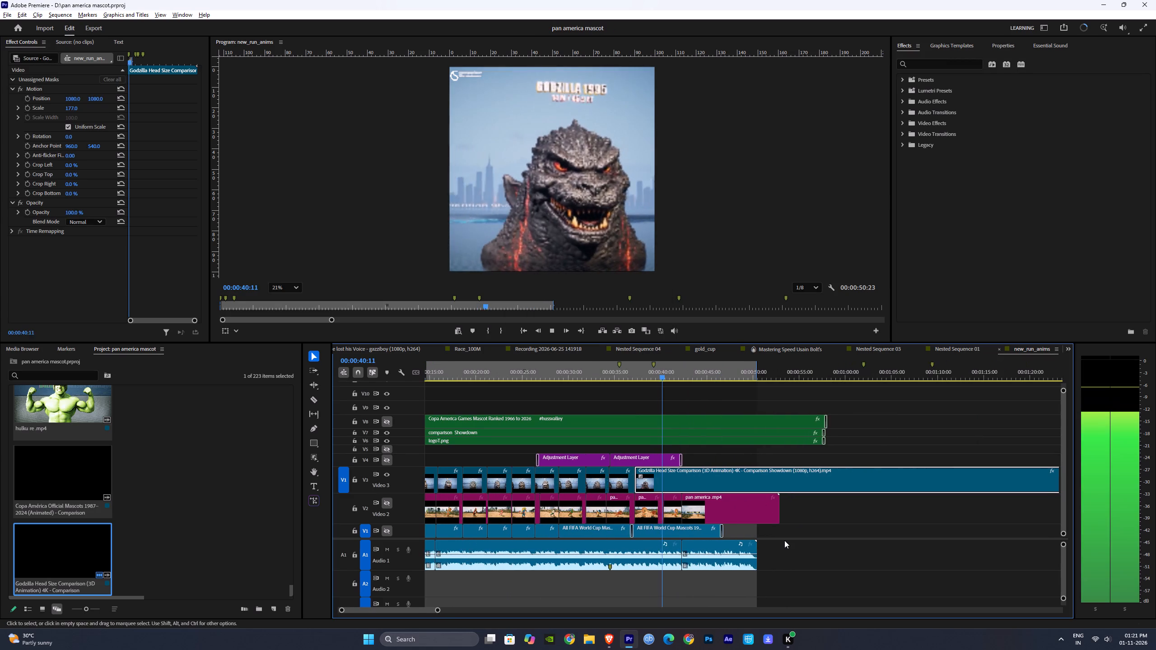
alt+scroll(784, 540, up, 1)
click(760, 540)
click(780, 545)
drag(607, 367, 590, 365)
key(space)
drag(611, 371, 627, 377)
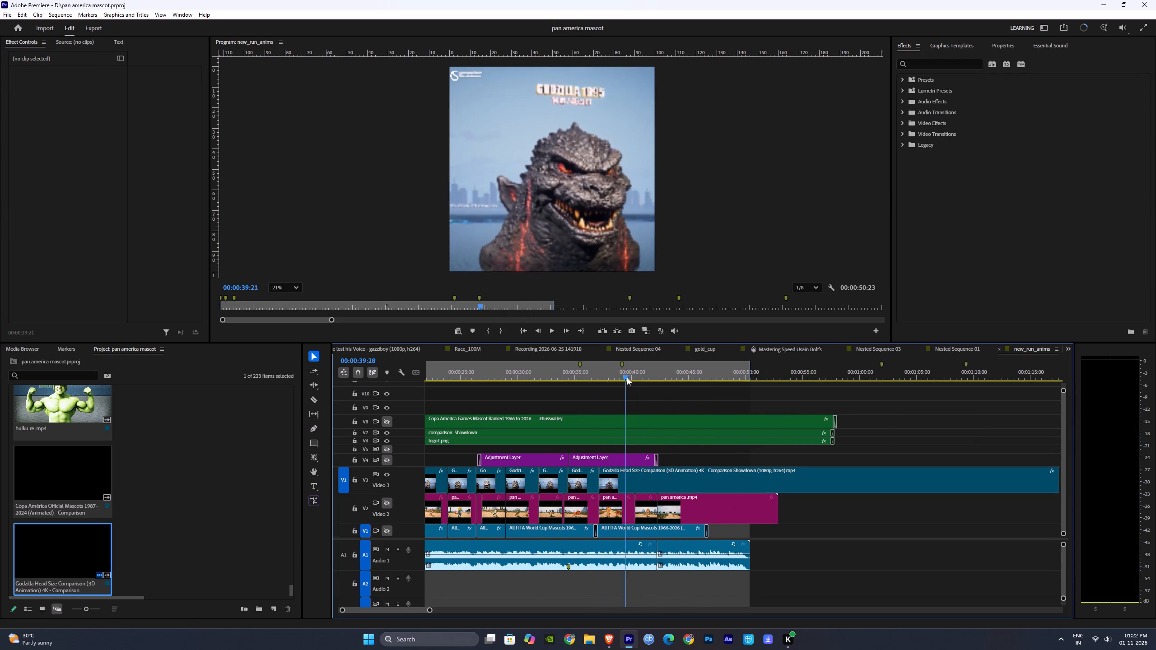
drag(627, 377, 631, 379)
key(space)
drag(638, 379, 661, 380)
key(space)
drag(671, 375, 629, 376)
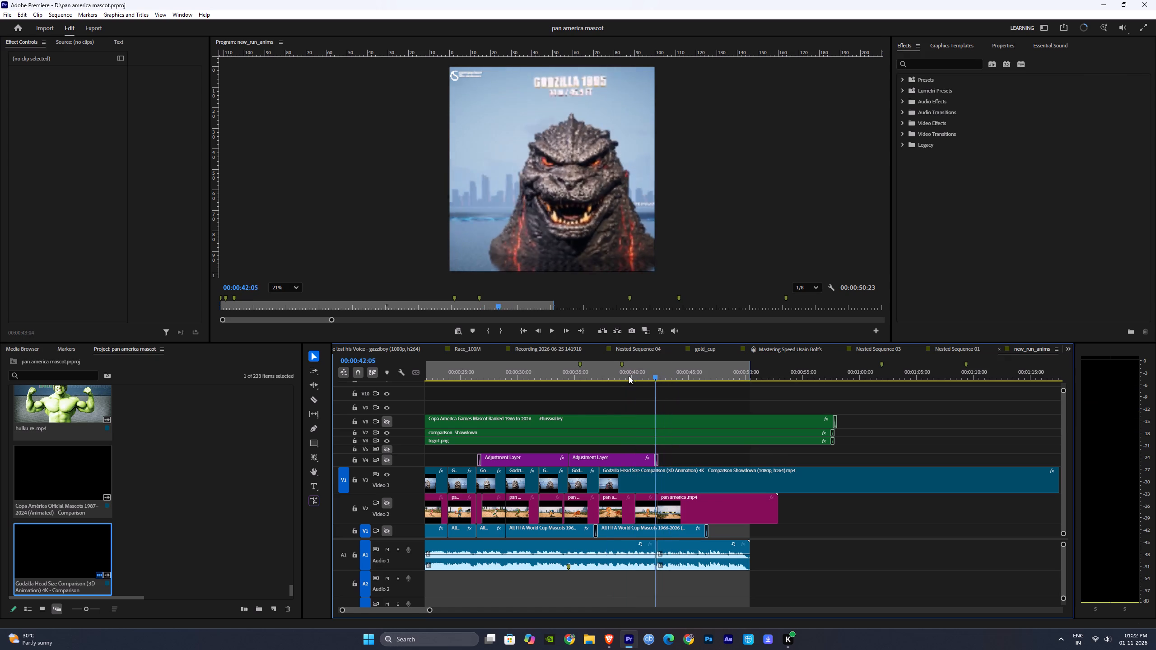
drag(629, 376, 586, 377)
key(space)
click(829, 399)
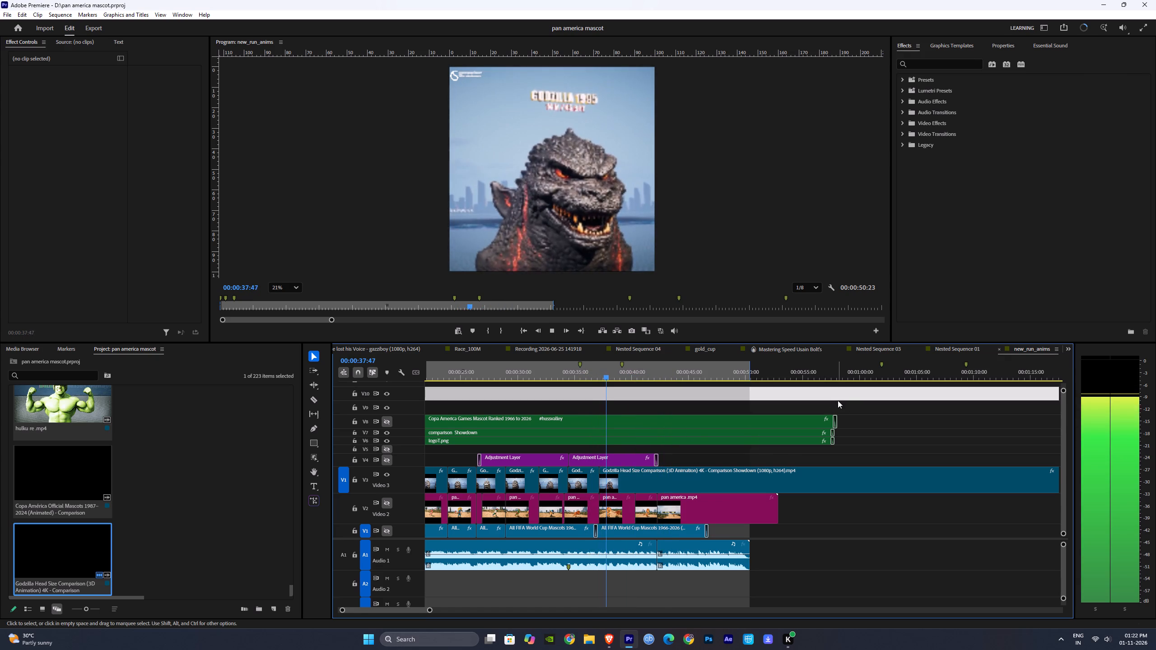
click(838, 400)
click(600, 378)
click(596, 374)
key(space)
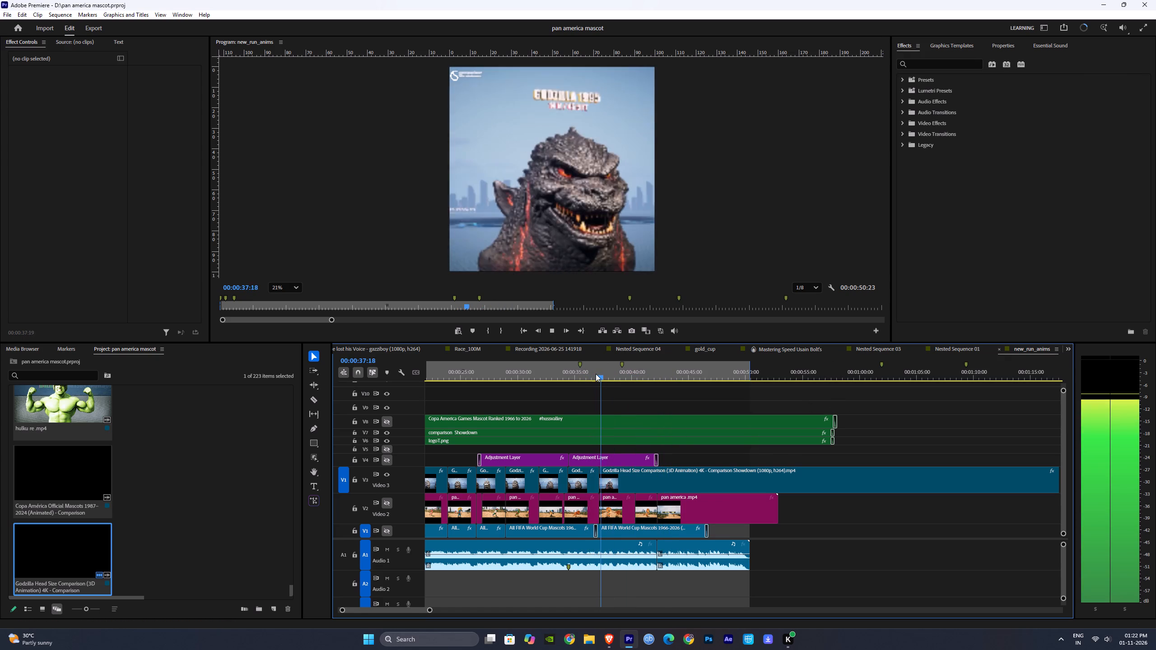
click(596, 374)
key(space)
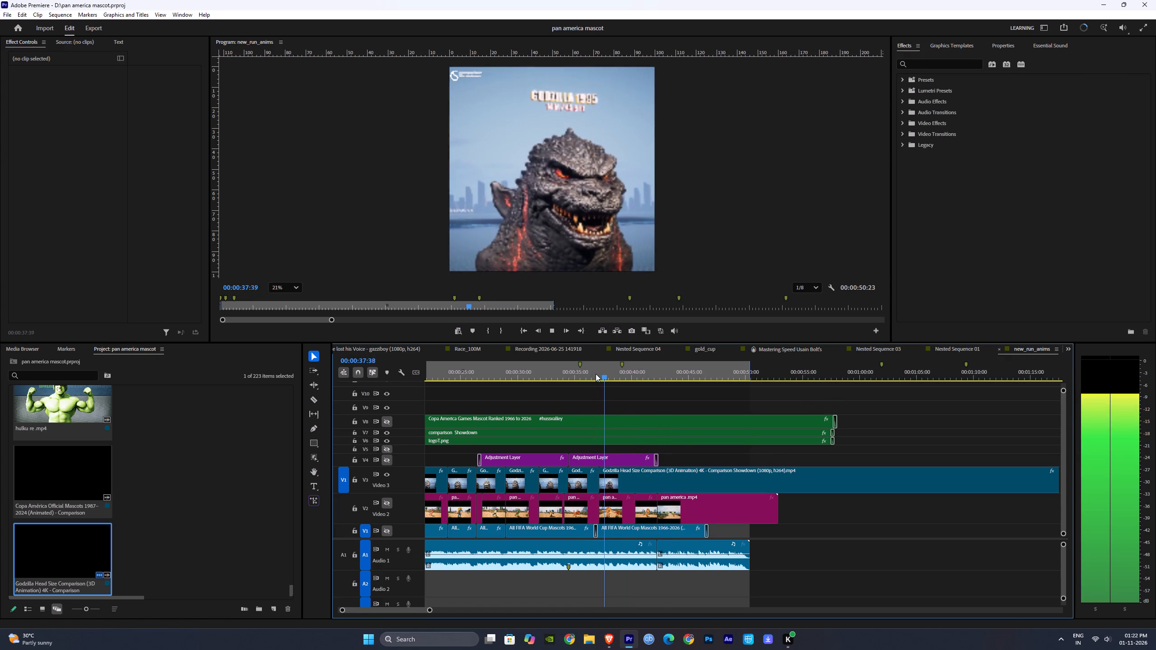
Split the V3 footage at 00:00:55:19 on Godzilla 2014.
drag(614, 371, 802, 384)
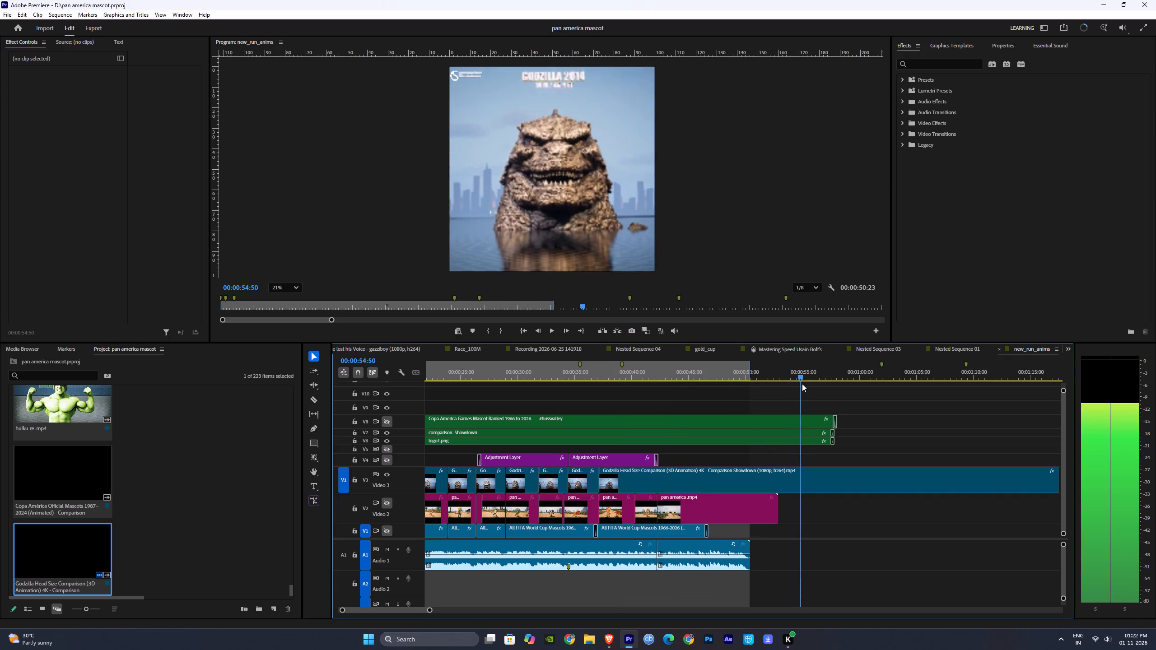
drag(802, 384, 807, 384)
key(c)
click(806, 482)
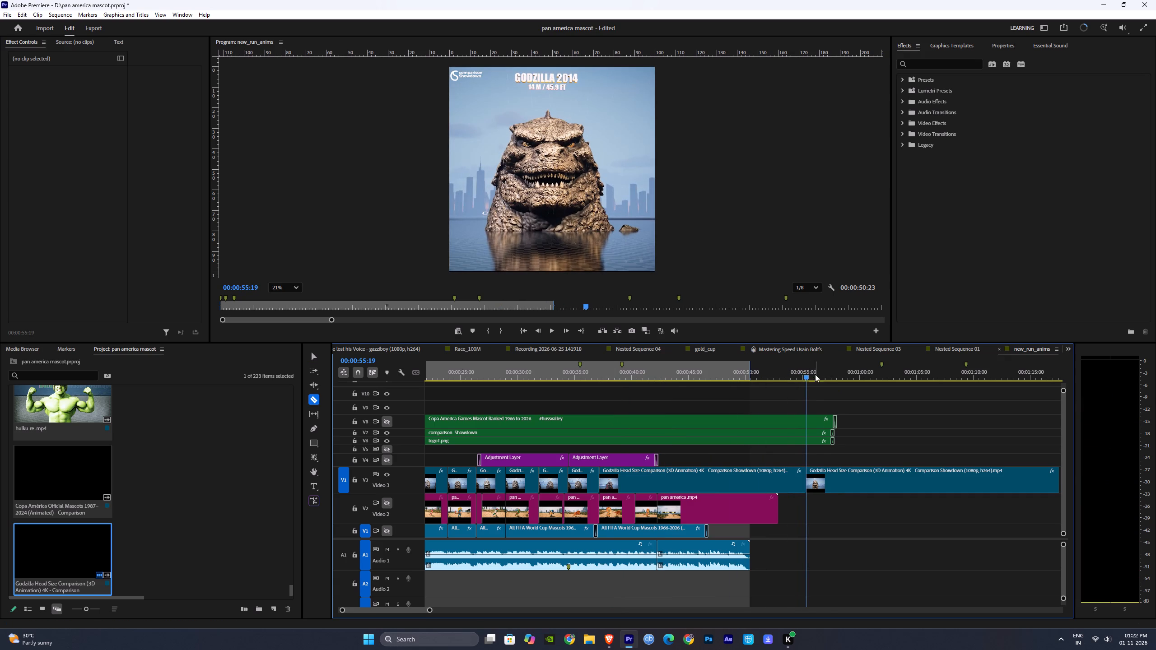
Split the Godzilla 1995 footage at 00:00:40:18 and delete the section between that cut and the Godzilla 2014 footage.
drag(806, 374, 773, 383)
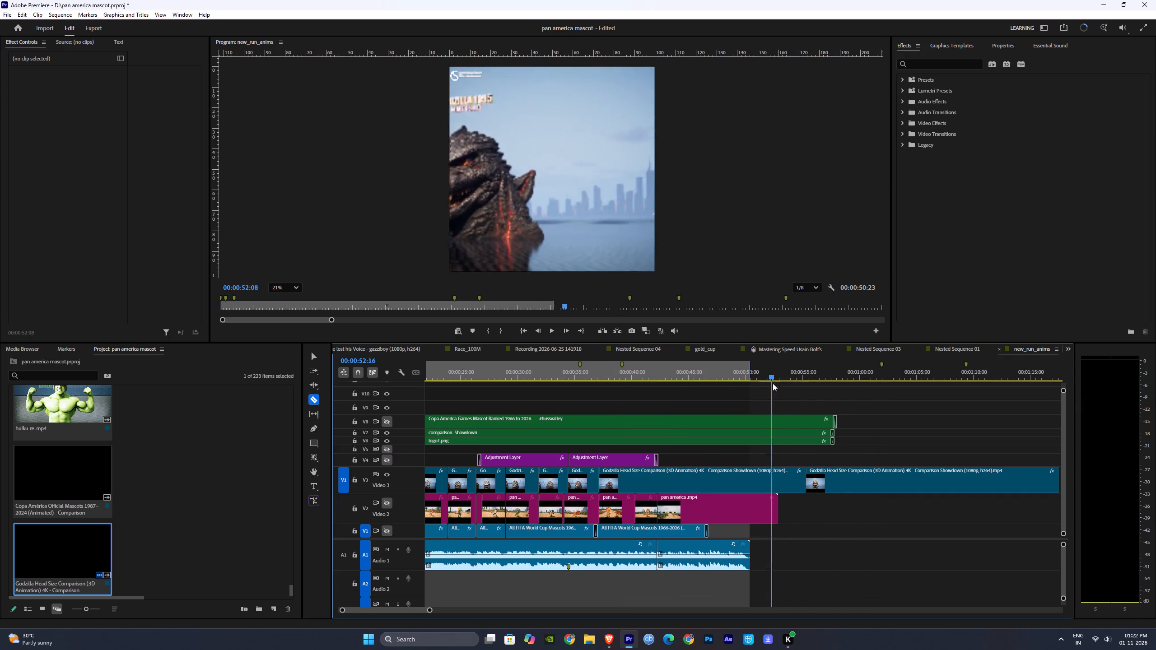
drag(773, 383, 849, 387)
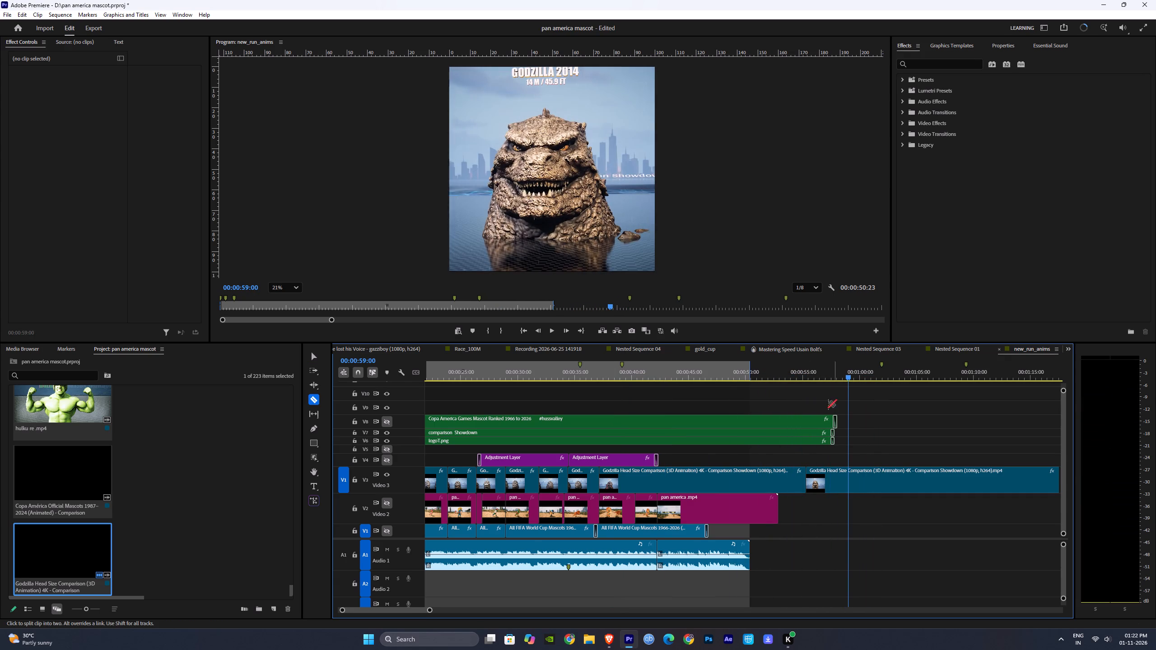
drag(853, 371, 862, 382)
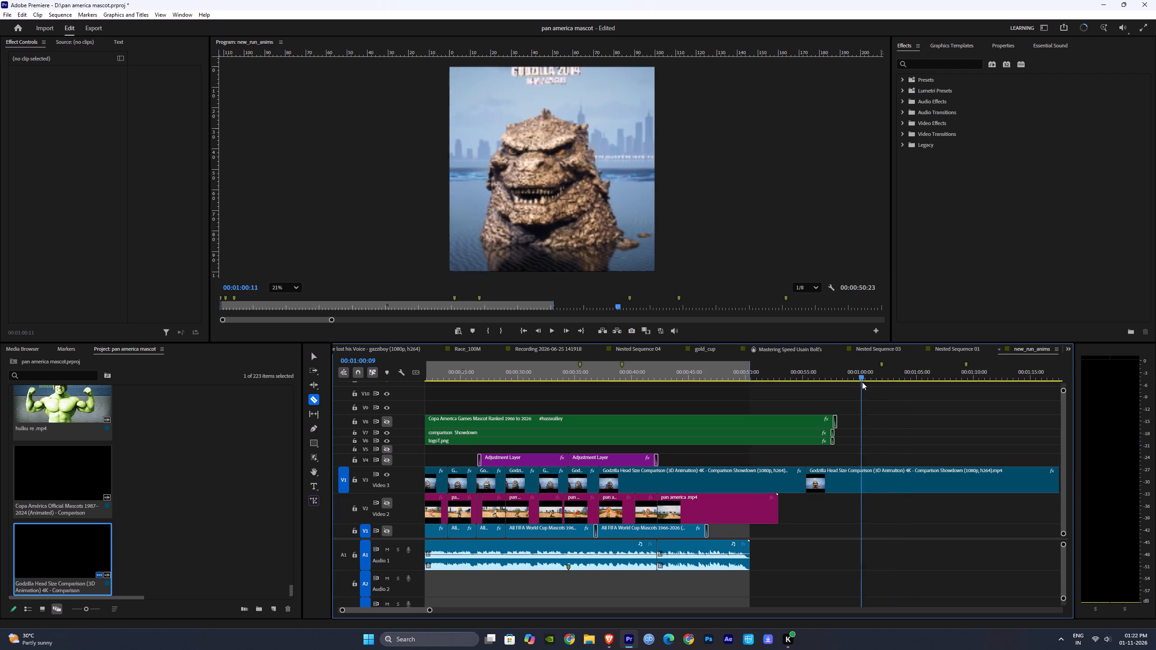
drag(862, 382, 636, 402)
key(c)
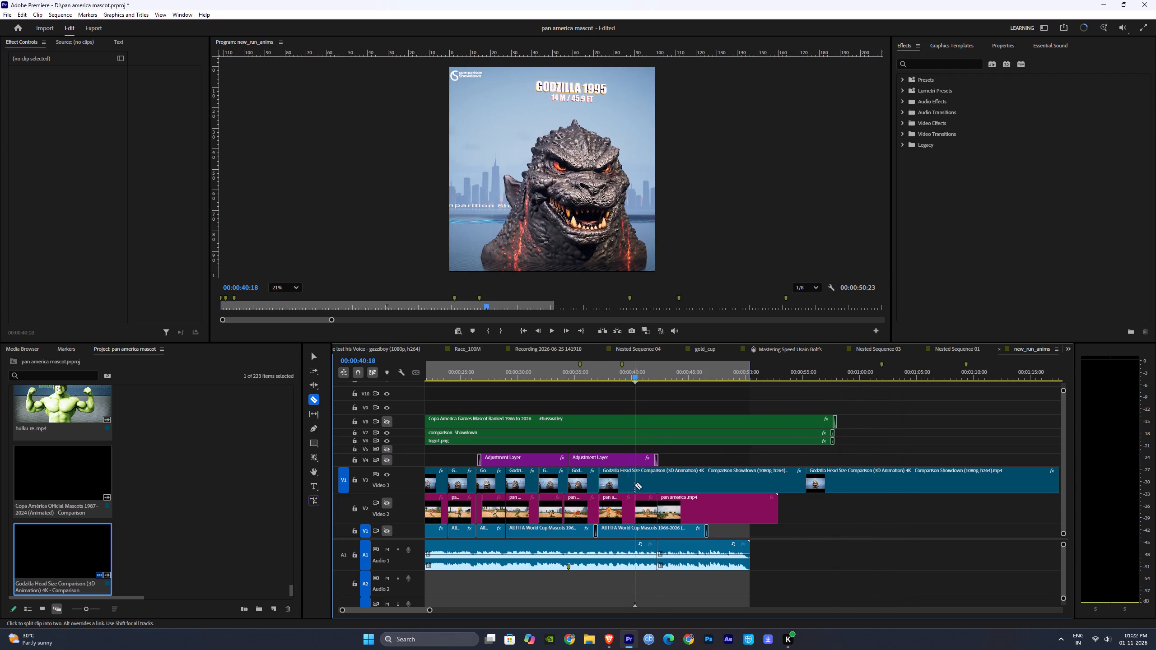
click(635, 485)
key(v)
drag(611, 369, 663, 385)
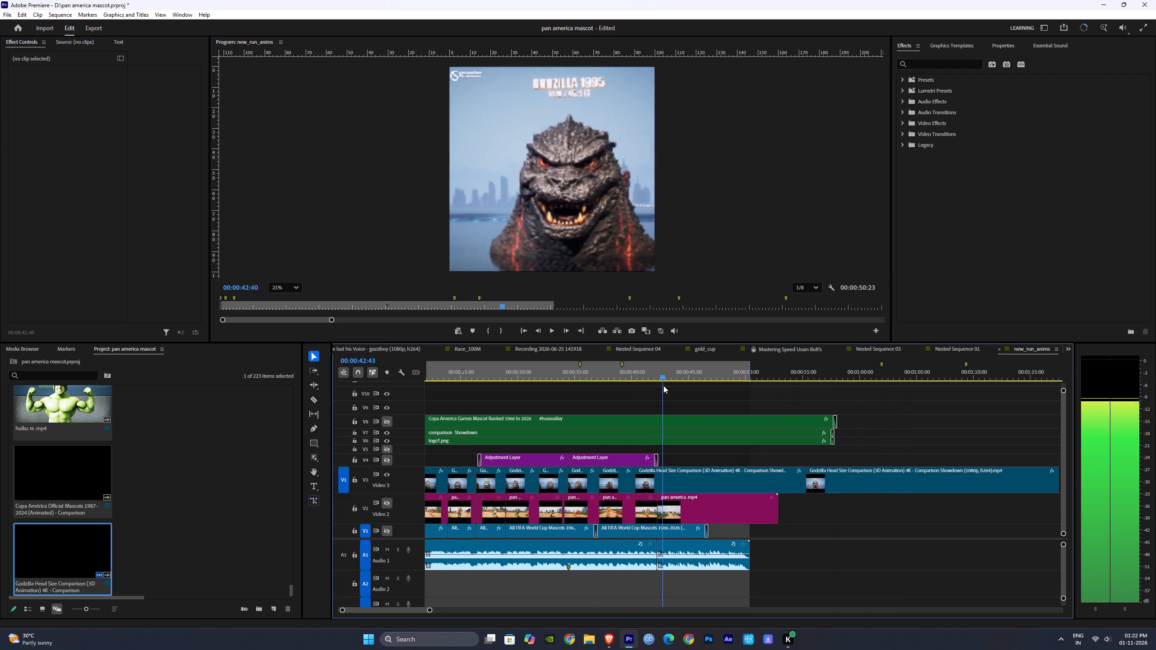
drag(663, 385, 665, 385)
key(v)
click(698, 476)
key(Delete)
Move the Godzilla 2014 footage back against the end of the Godzilla 1995 clip on V3 and replay the transition.
click(607, 362)
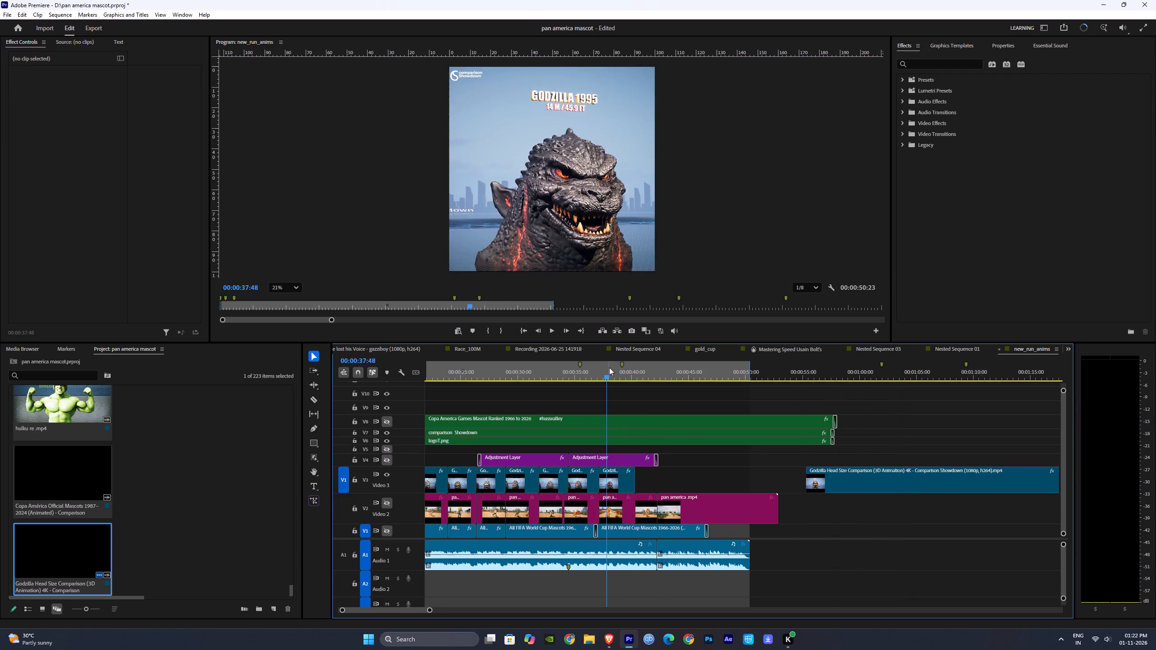
drag(880, 491, 712, 480)
key(space)
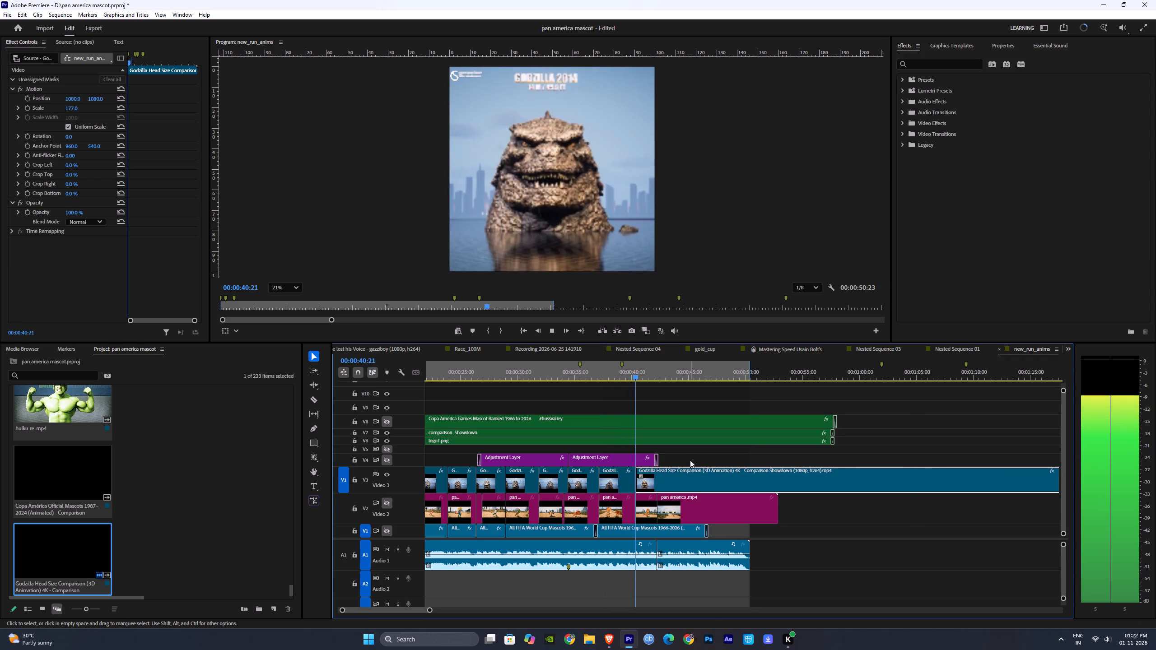
alt+scroll(668, 463, up, 3)
click(563, 371)
key(space)
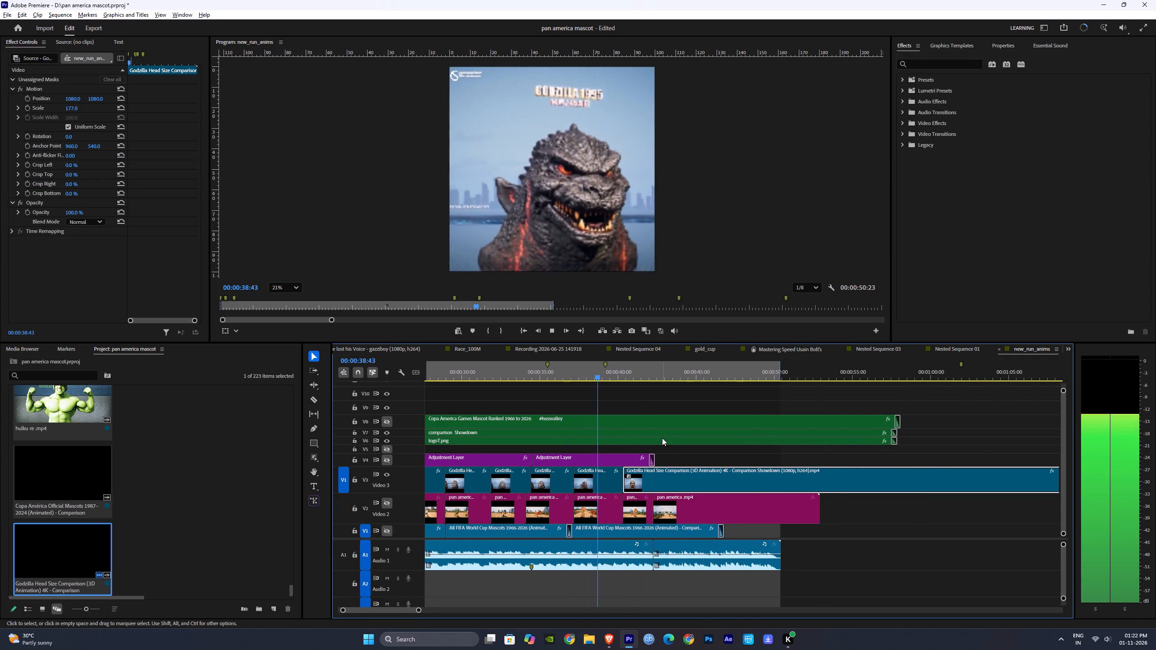
Shift the Godzilla 2014 footage slightly earlier over the tail of the Godzilla 1995 clip and play across the cut.
alt+scroll(662, 438, up, 2)
key(space)
drag(664, 483, 653, 484)
drag(600, 374, 596, 373)
key(space)
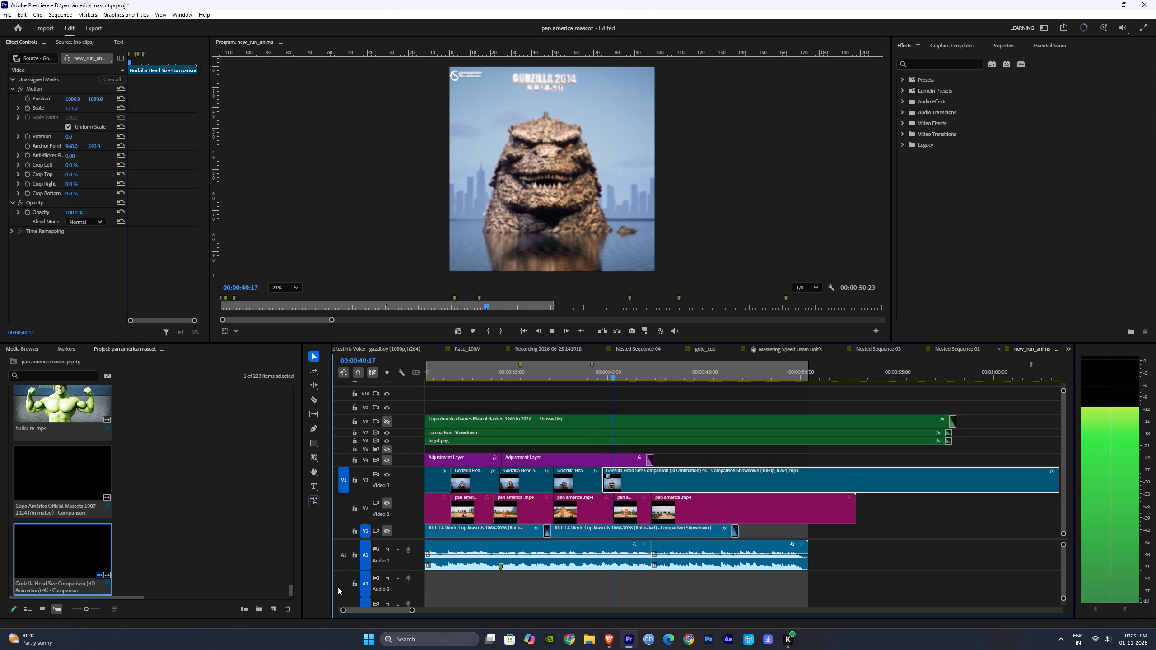
Save the project with the Godzilla 2014 footage in place.
drag(412, 609, 457, 607)
click(830, 529)
key(space)
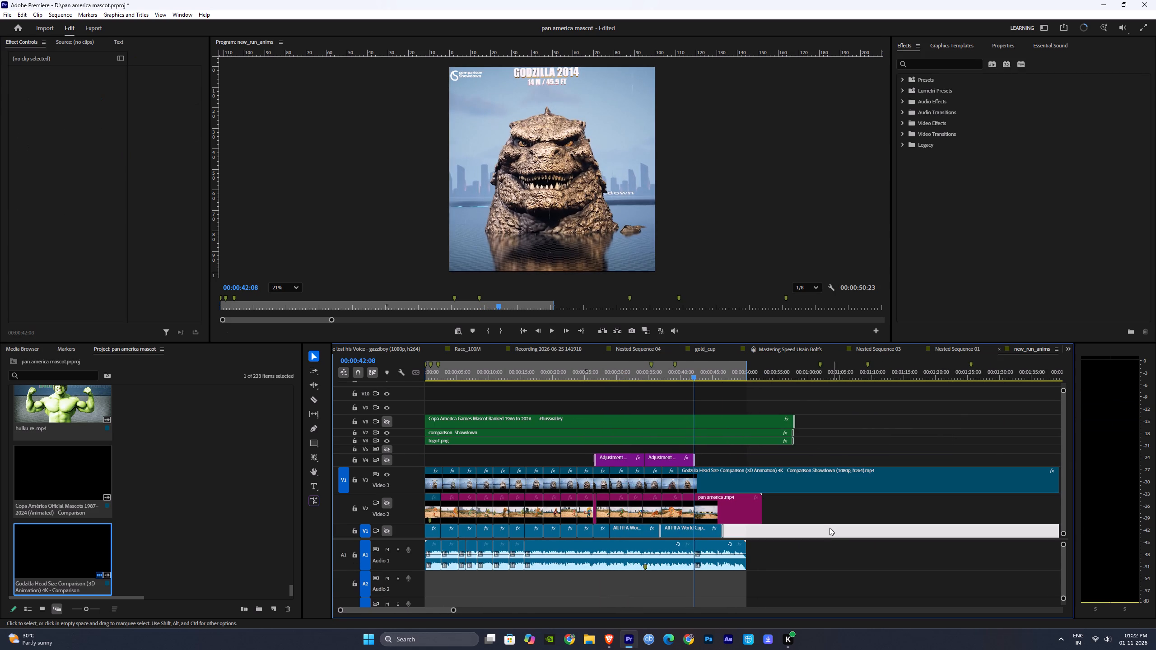
click(823, 527)
key(ctrl+s)
Isolate the Shin Godzilla 2016 section of the V3 footage with cuts at 00:00:56:31 and 00:01:02:50.
alt+scroll(823, 527, up, 3)
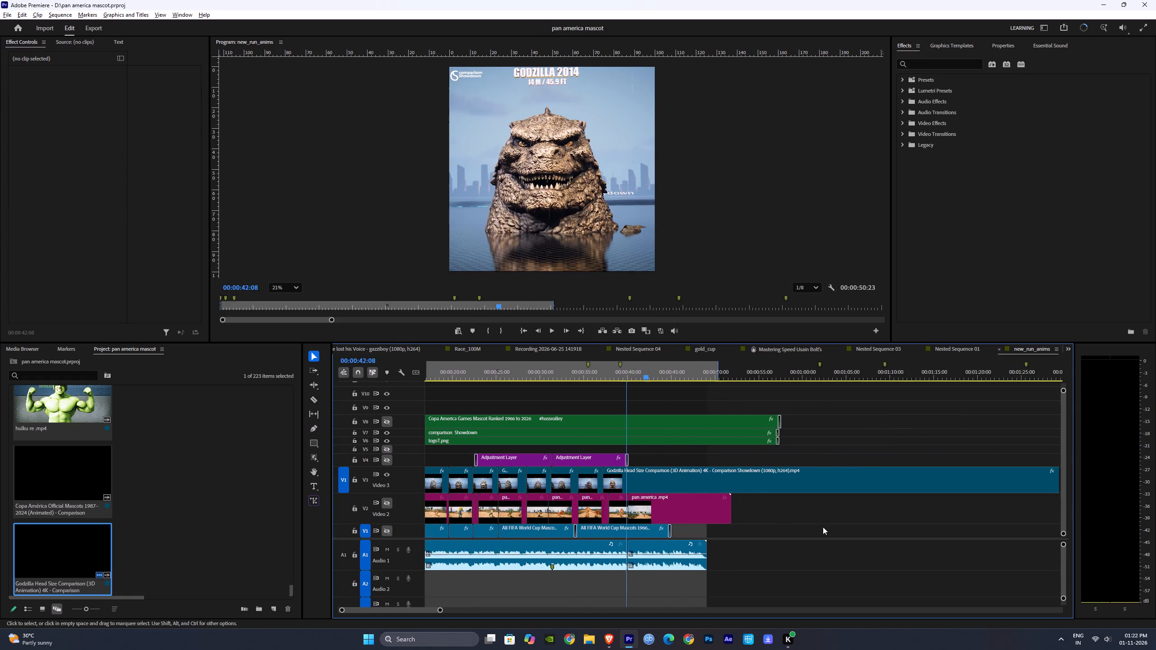
alt+scroll(823, 527, up, 2)
key(space)
alt+scroll(731, 529, up, 3)
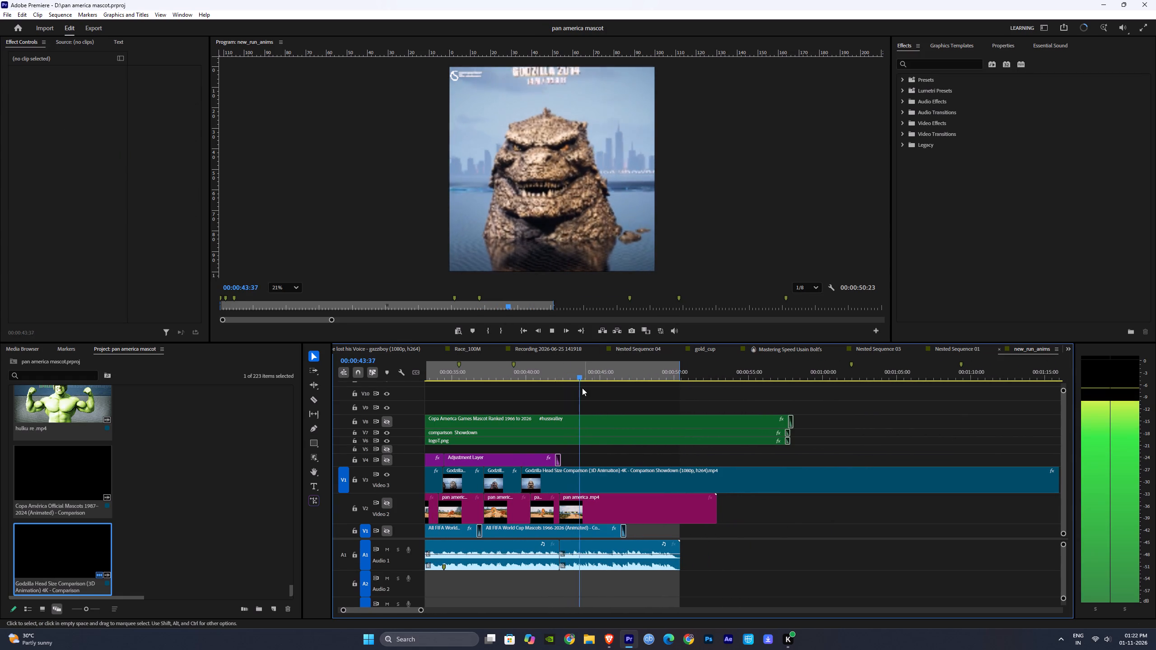
drag(569, 375, 546, 372)
drag(552, 371, 774, 382)
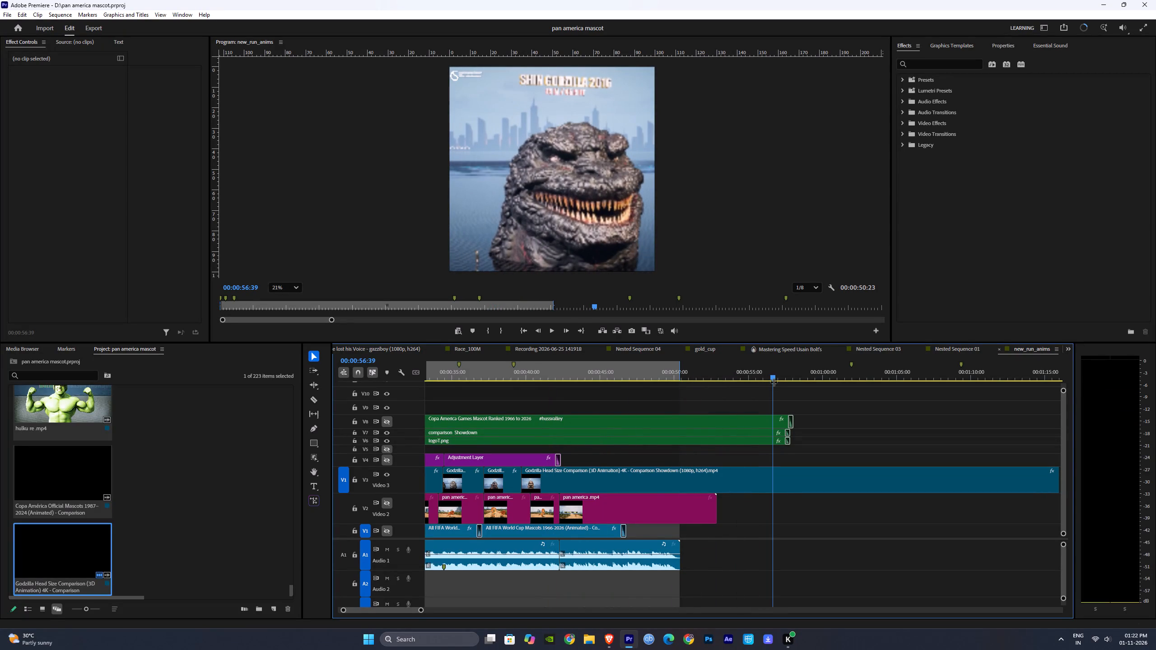
click(769, 379)
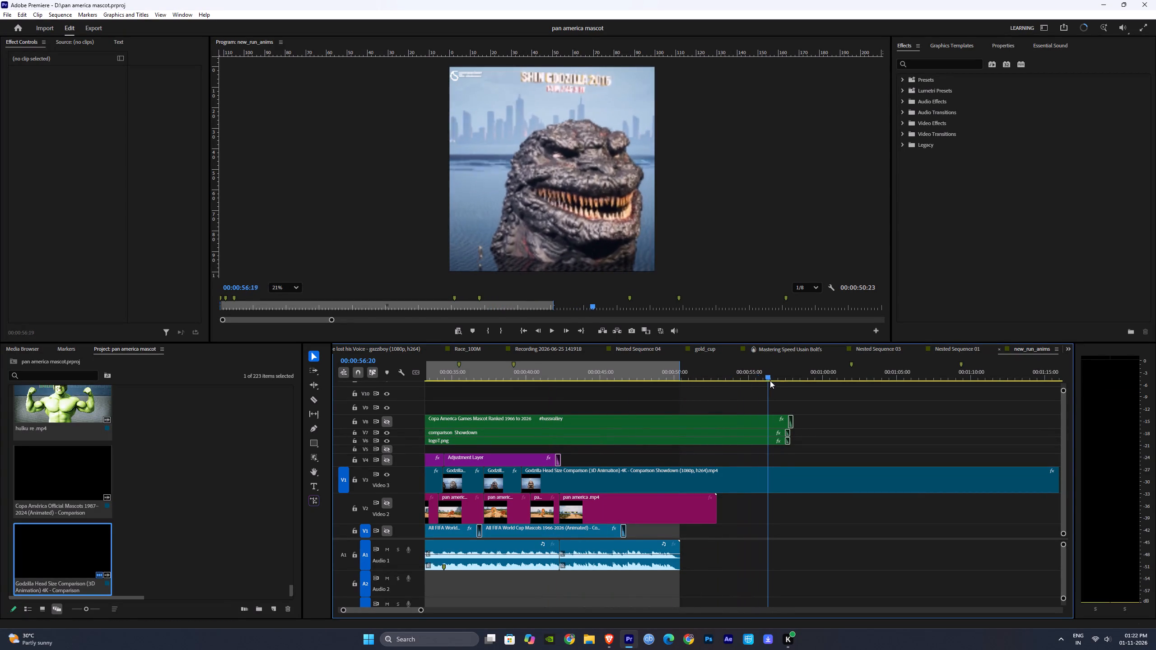
key(x)
key(c)
click(774, 480)
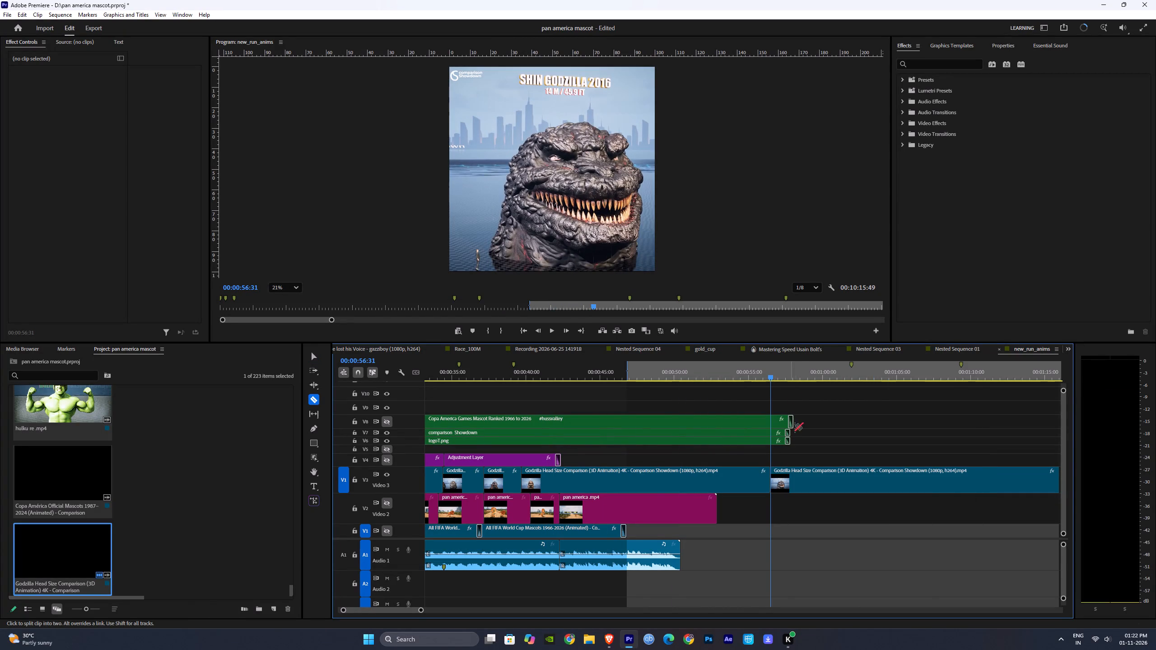
drag(774, 370, 865, 386)
key(c)
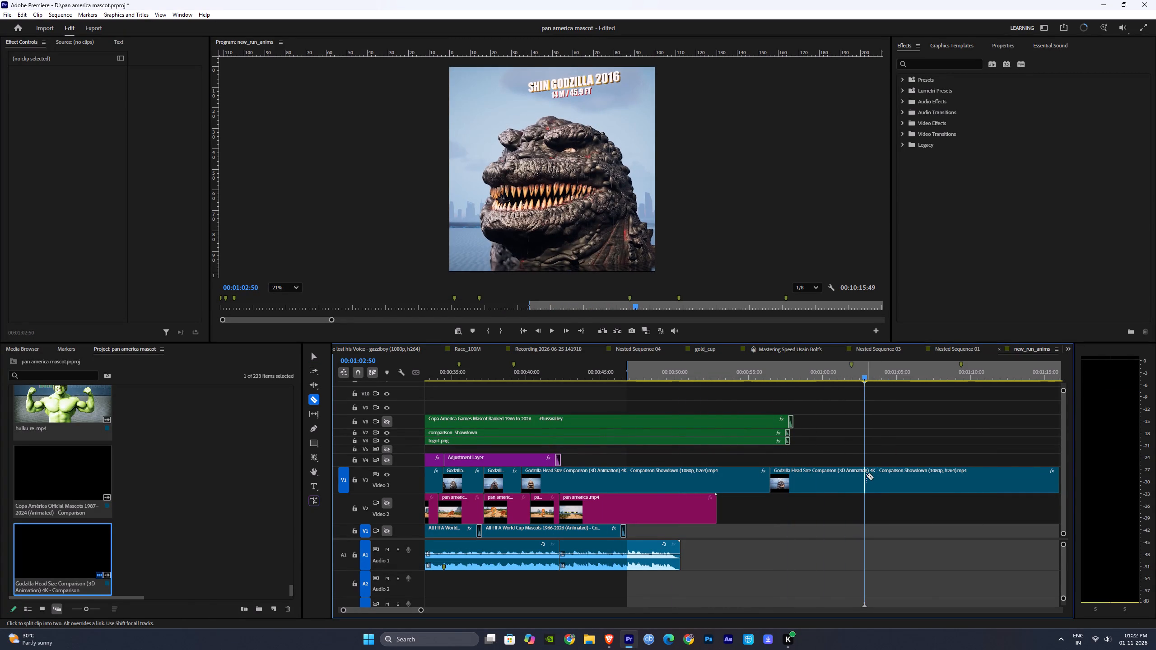
click(866, 475)
key(v)
Split the Godzilla 2014 footage at 00:00:42:14 and delete the section between that cut and the Shin Godzilla 2016 segment.
click(669, 478)
drag(521, 371, 547, 377)
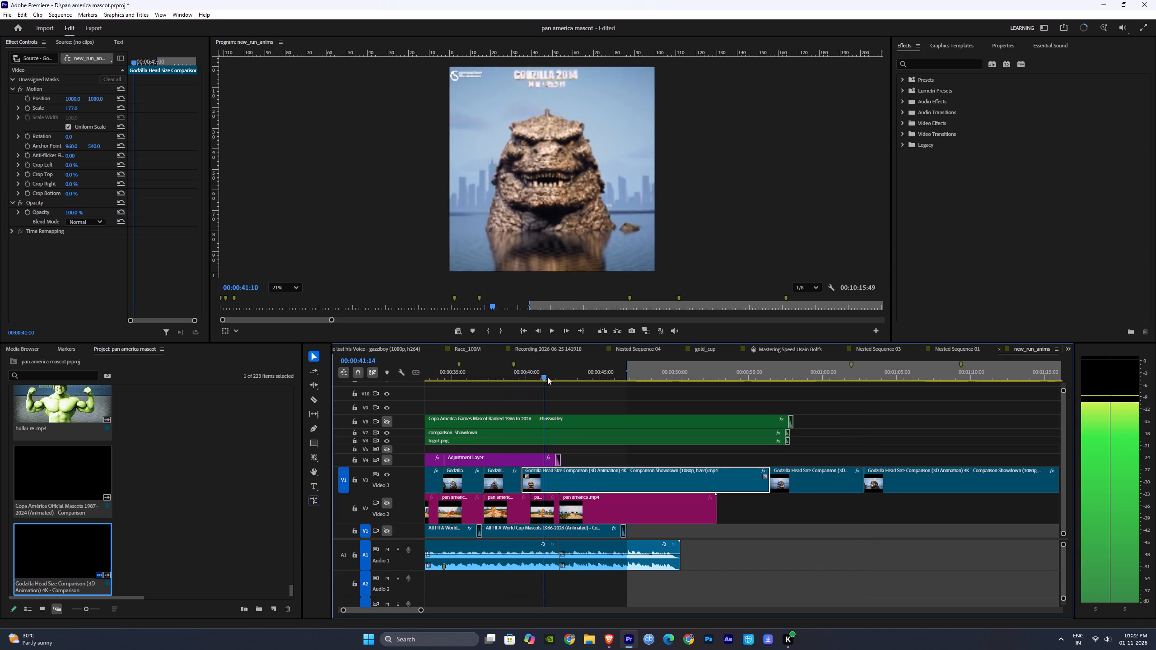
drag(547, 377, 560, 380)
key(c)
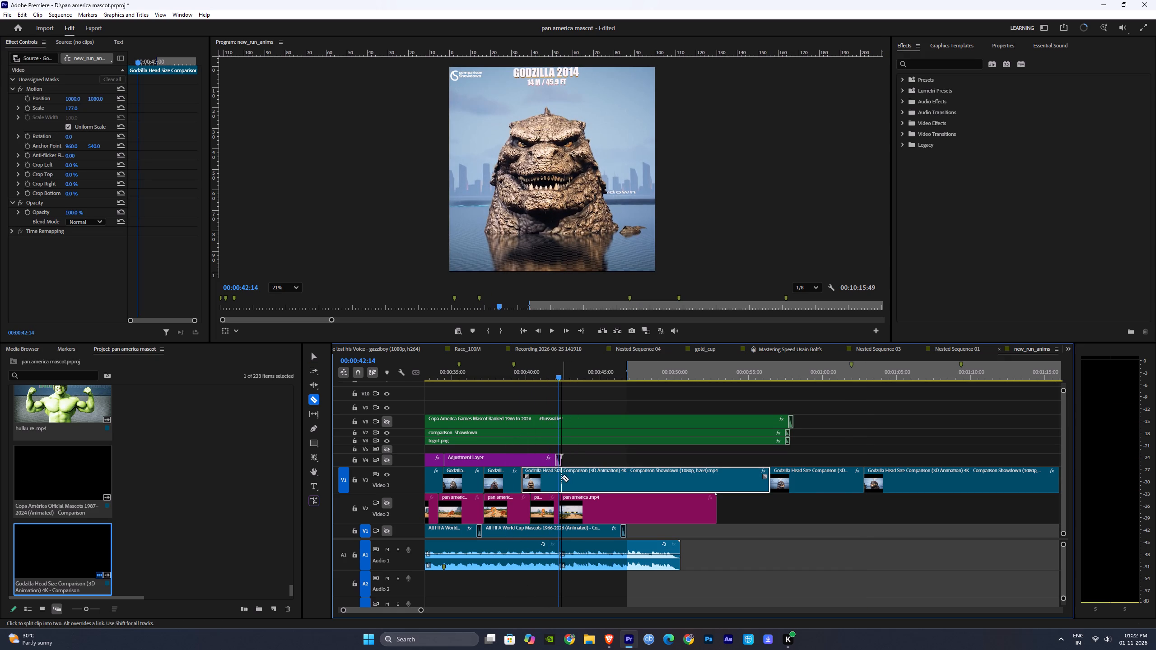
click(560, 477)
key(v)
click(676, 480)
key(Delete)
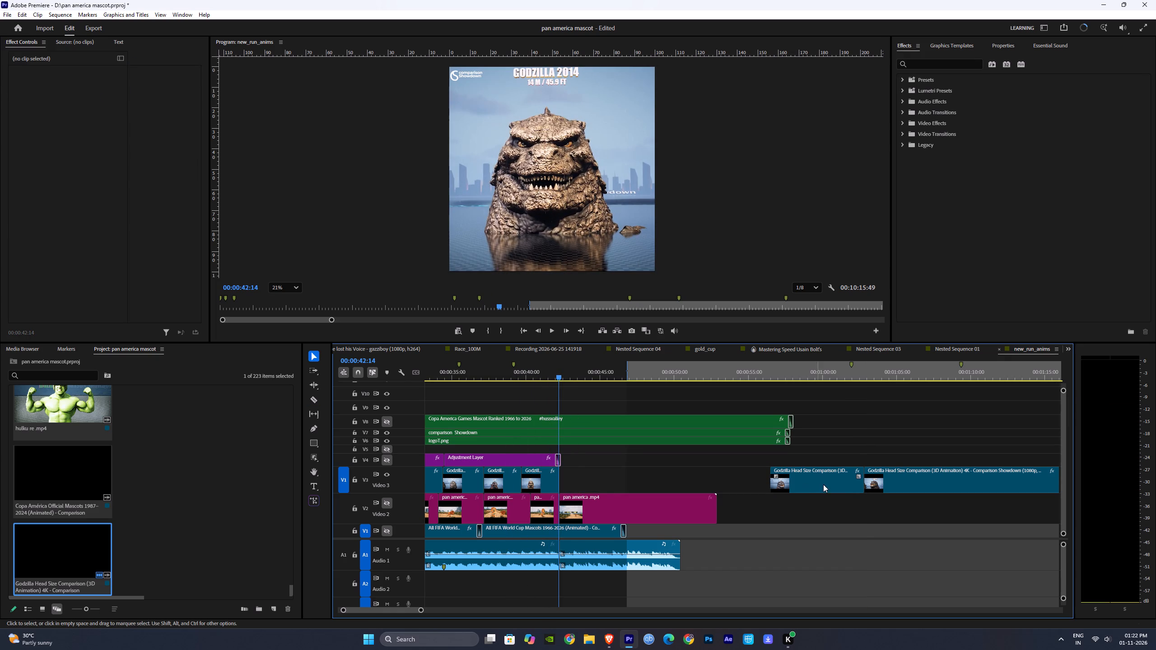
Move the Shin Godzilla 2016 segment back against the end of the Godzilla 2014 clip on V3 and play the transition.
drag(824, 484, 613, 485)
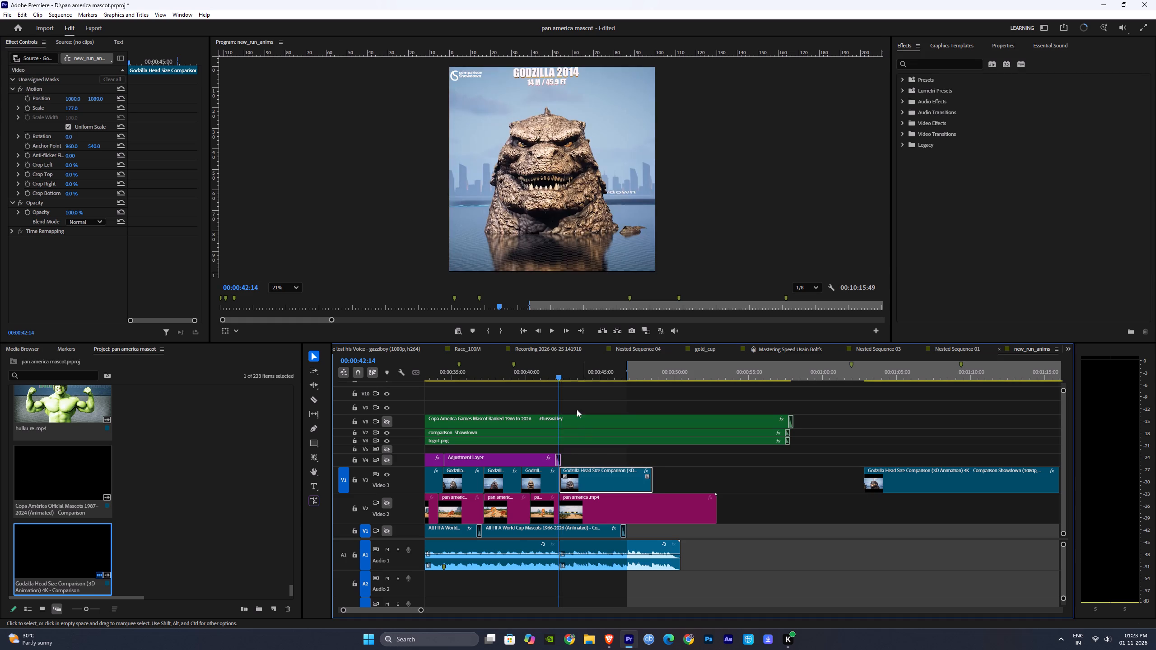
drag(558, 368, 554, 368)
key(space)
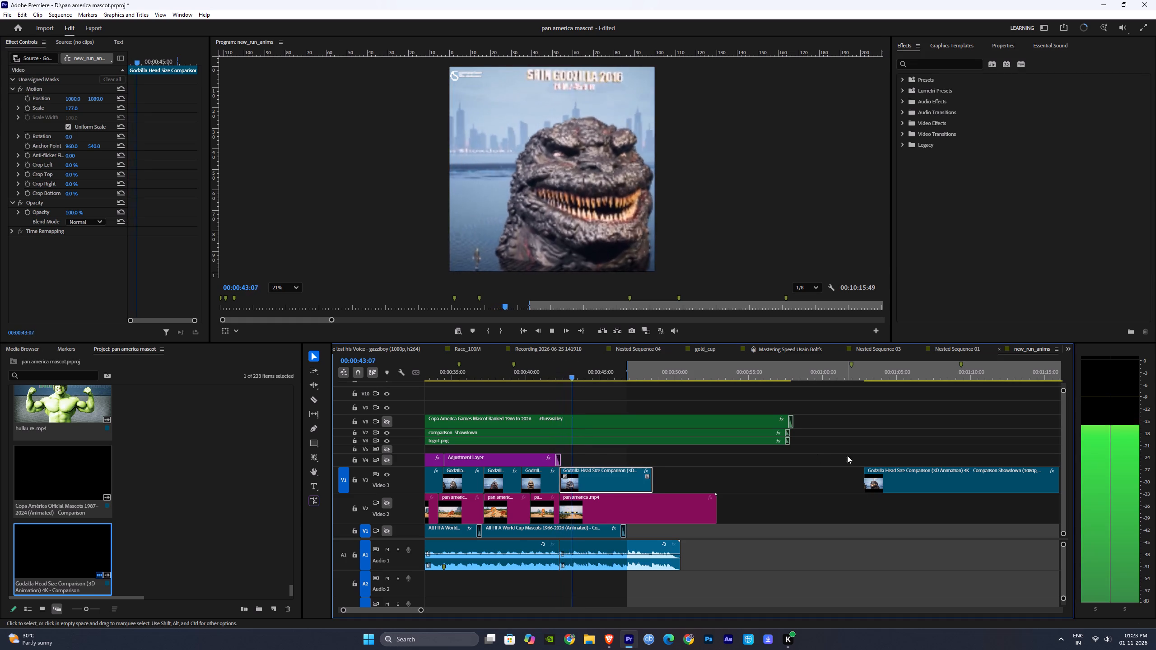
Split the remaining Godzilla footage on V3 at 00:01:39:43, where the Godzilla 2021 head is shown.
drag(420, 609, 489, 604)
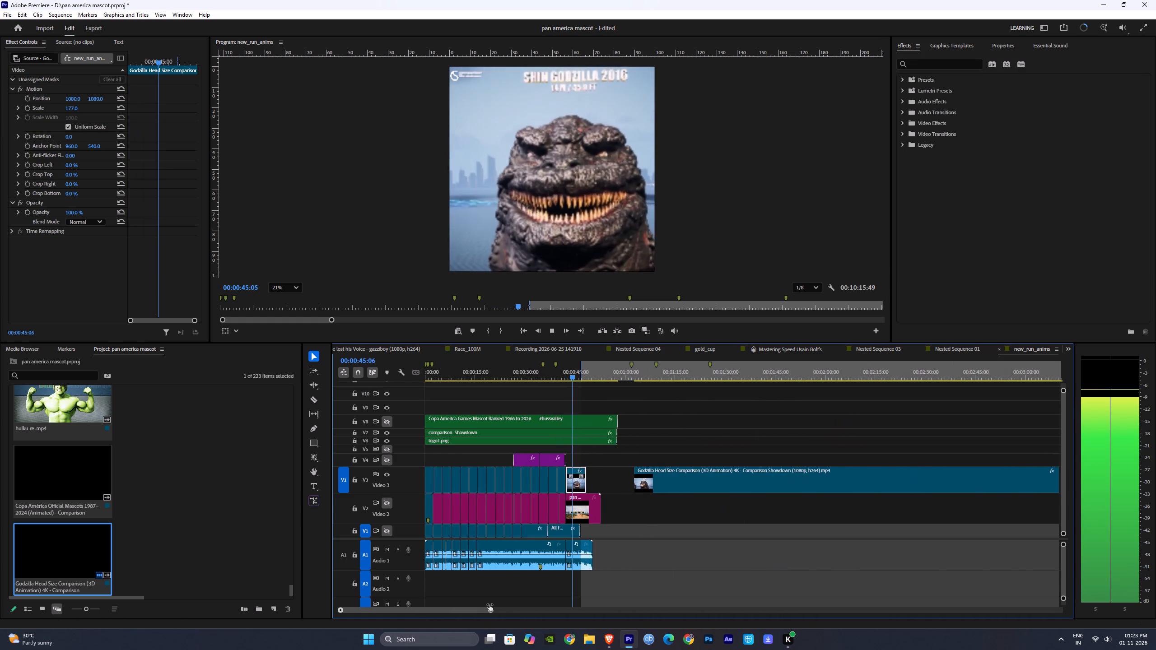
drag(489, 604, 537, 603)
drag(564, 372, 608, 384)
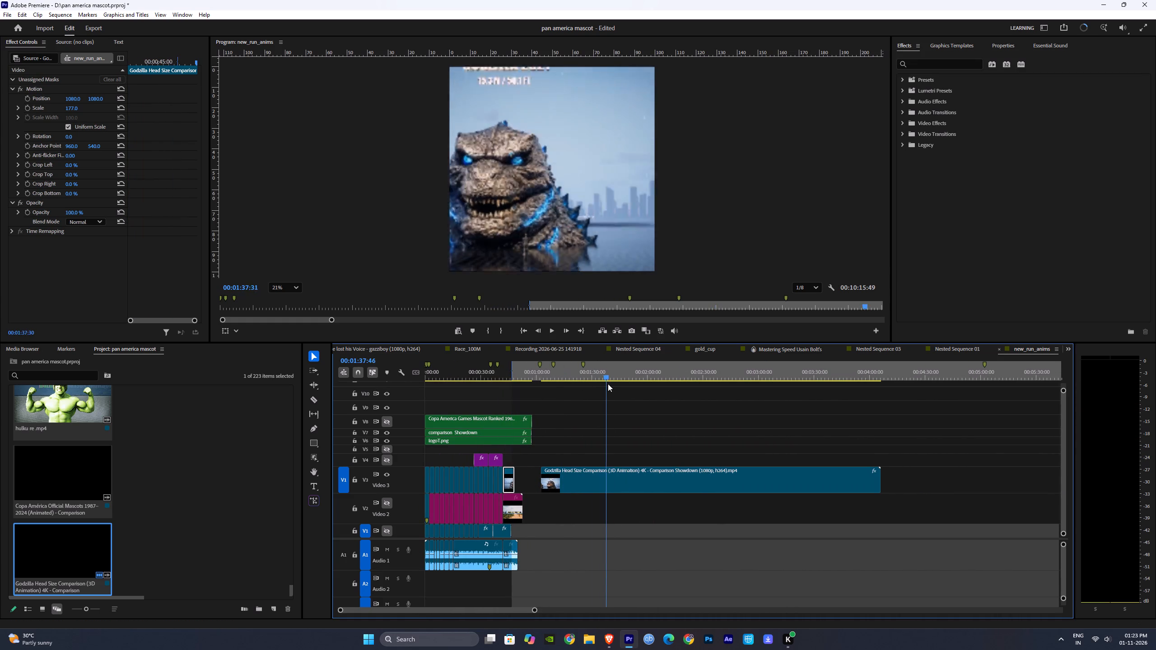
drag(608, 384, 588, 381)
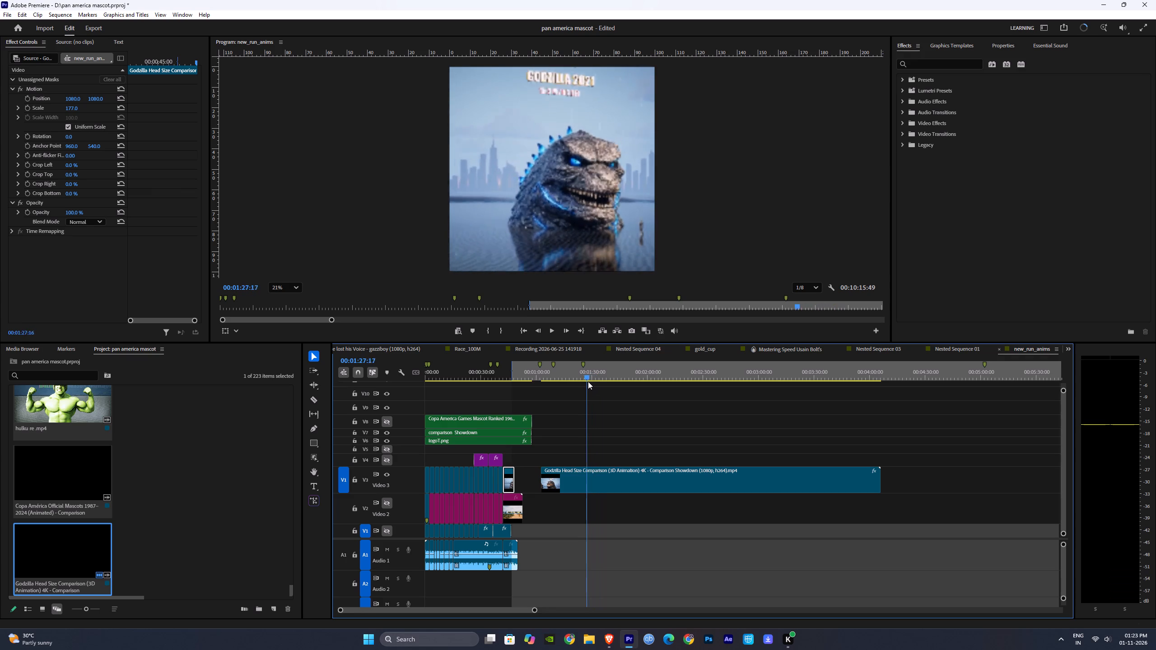
drag(588, 381, 609, 386)
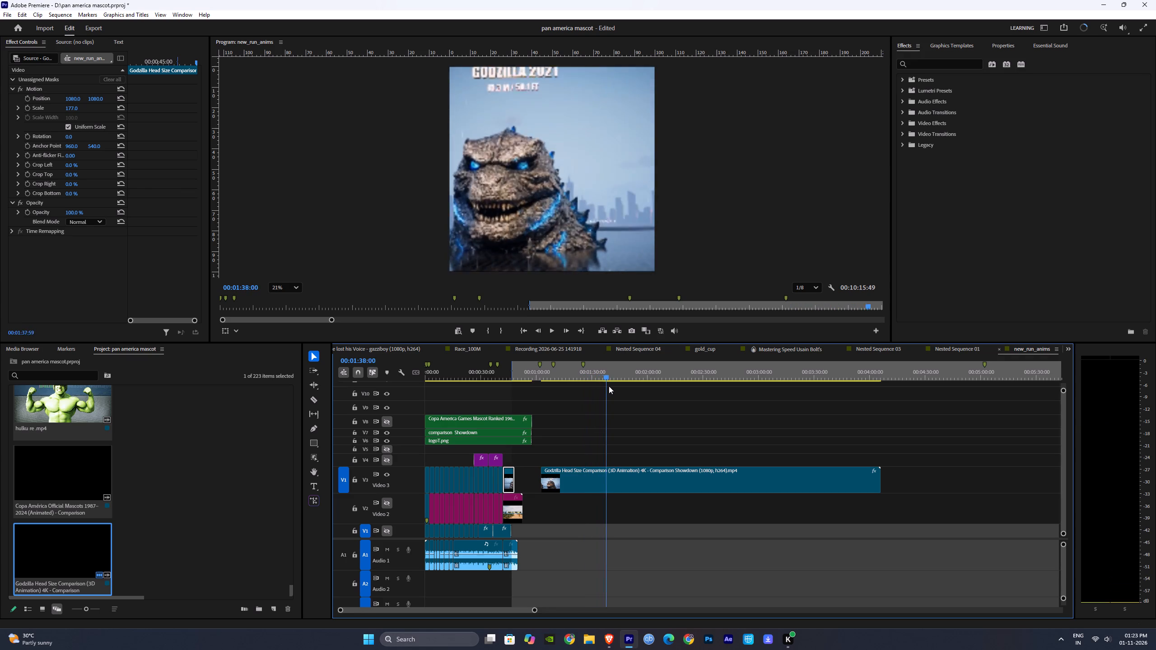
drag(609, 386, 611, 386)
key(c)
click(611, 479)
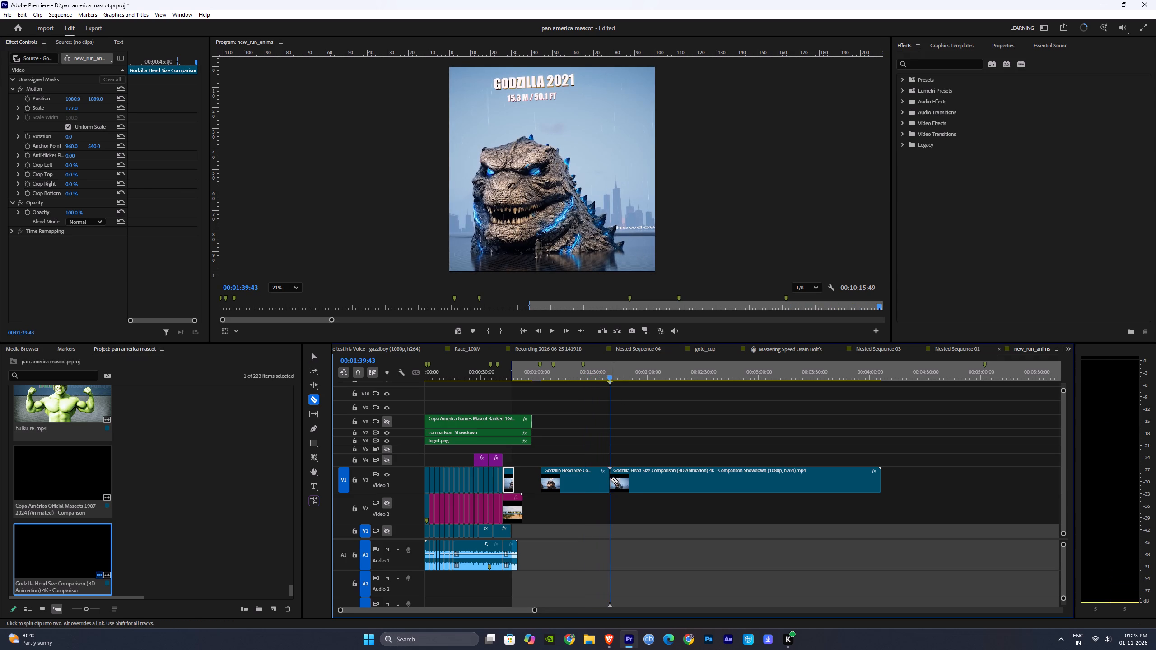
key(v)
Scrub and play through the remaining Godzilla footage on both sides of the new cut to examine where each head appears.
drag(571, 375, 561, 384)
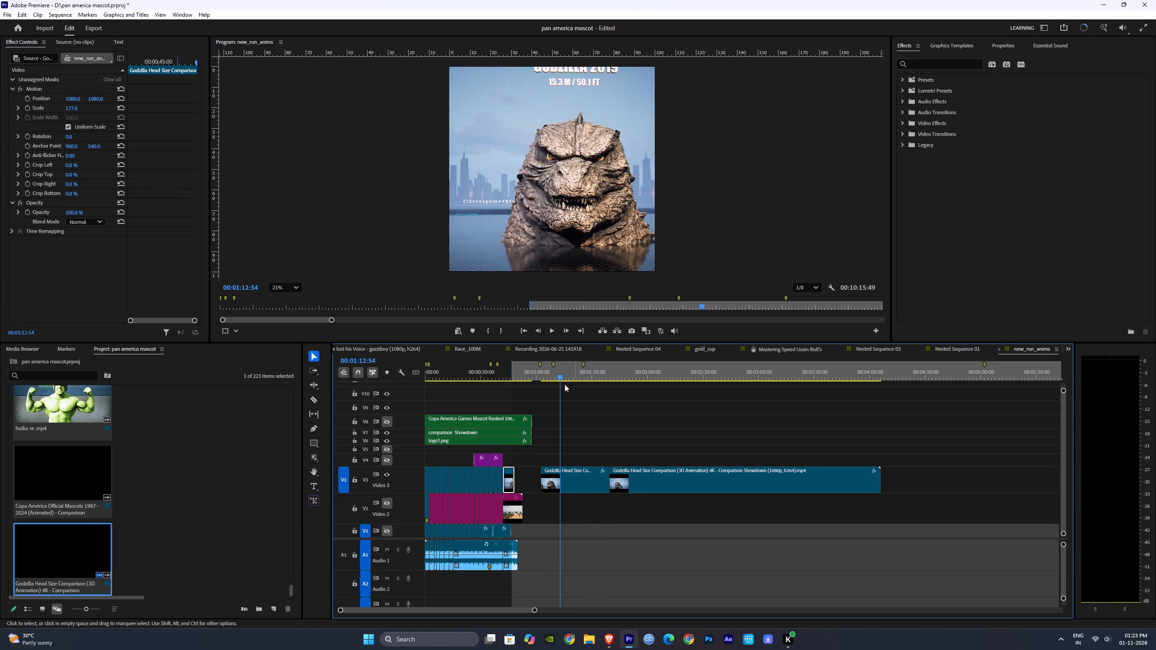
drag(560, 371, 514, 374)
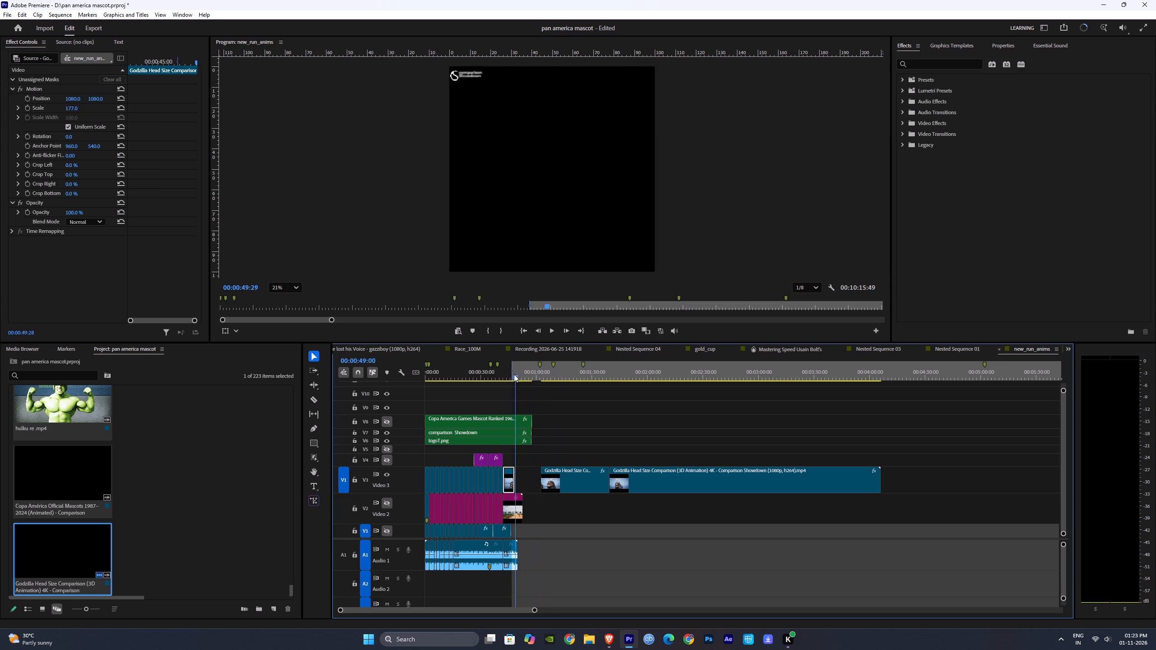
drag(514, 374, 565, 386)
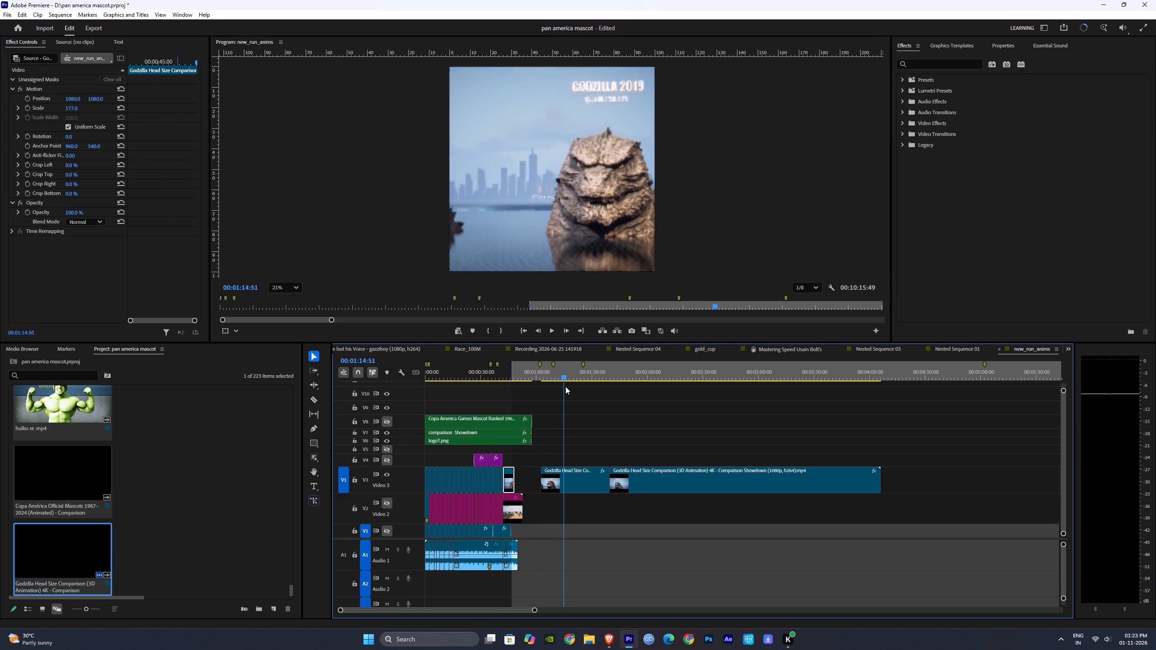
drag(565, 386, 585, 388)
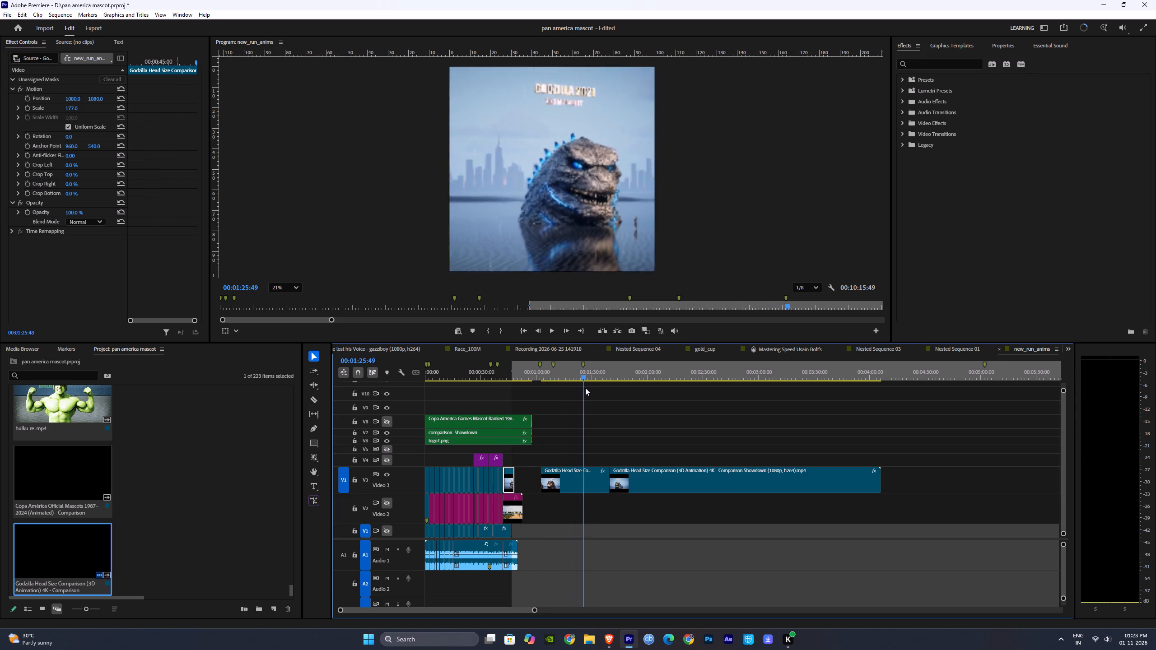
drag(585, 388, 668, 394)
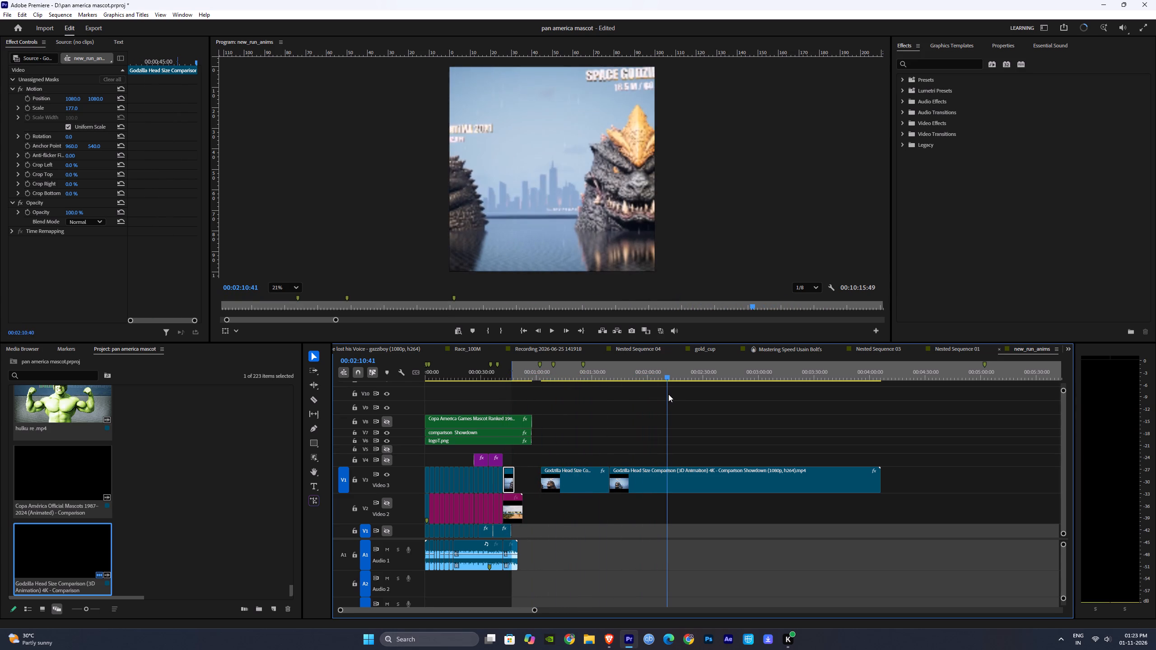
drag(668, 394, 653, 392)
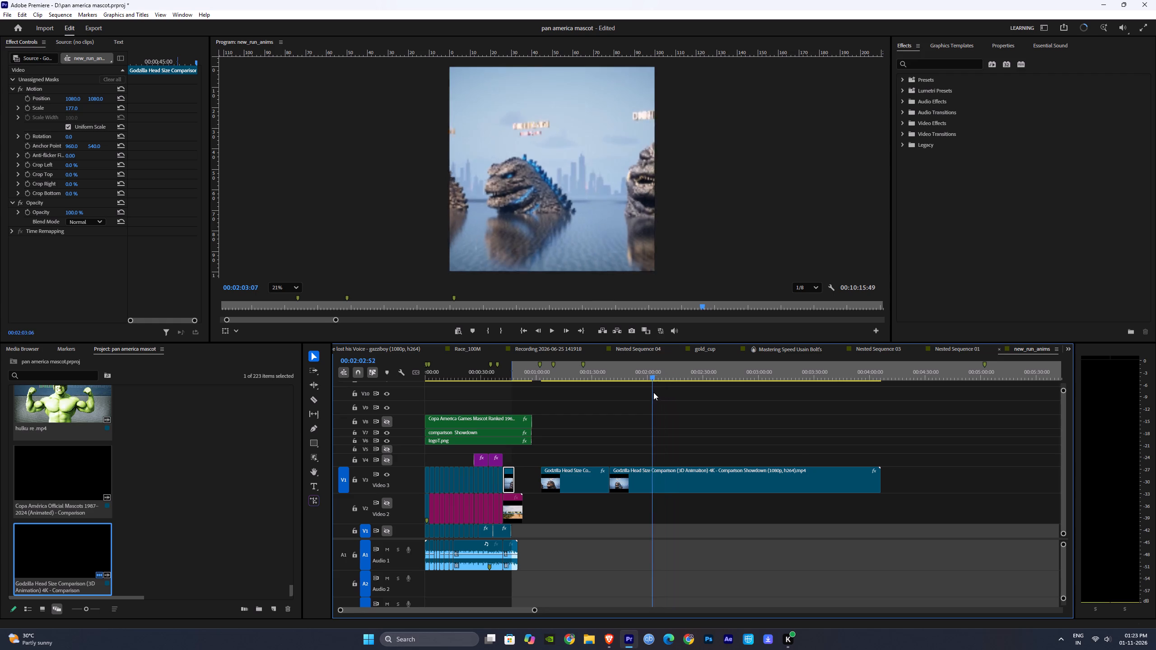
drag(653, 392, 662, 393)
key(space)
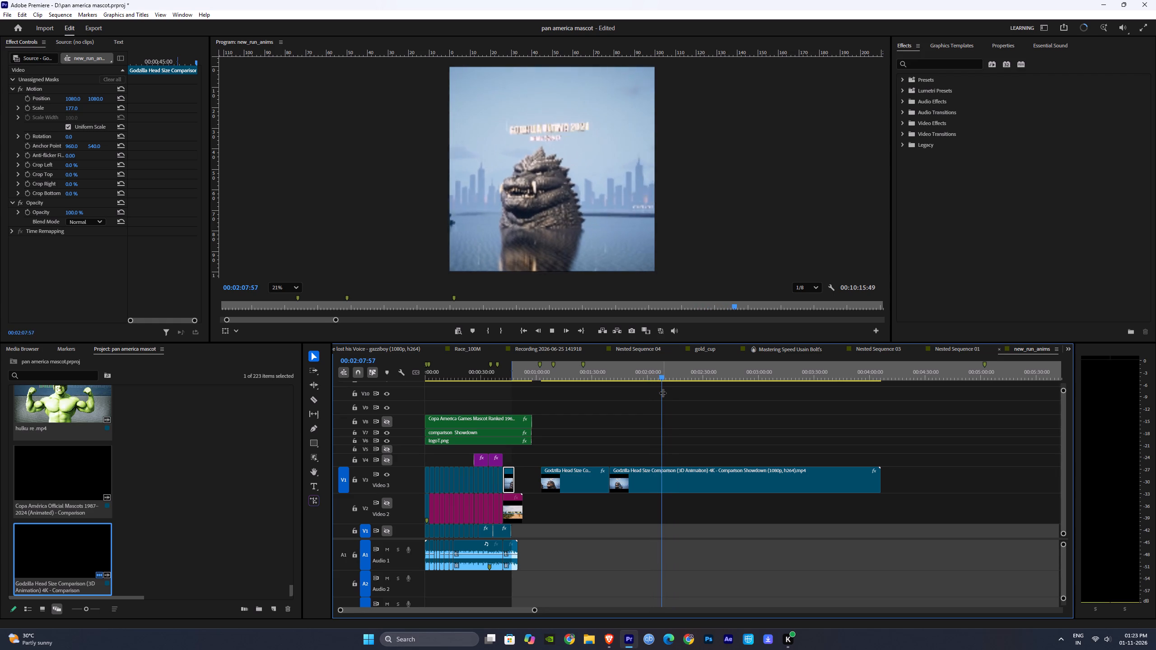
drag(654, 375, 649, 375)
key(space)
drag(647, 375, 642, 373)
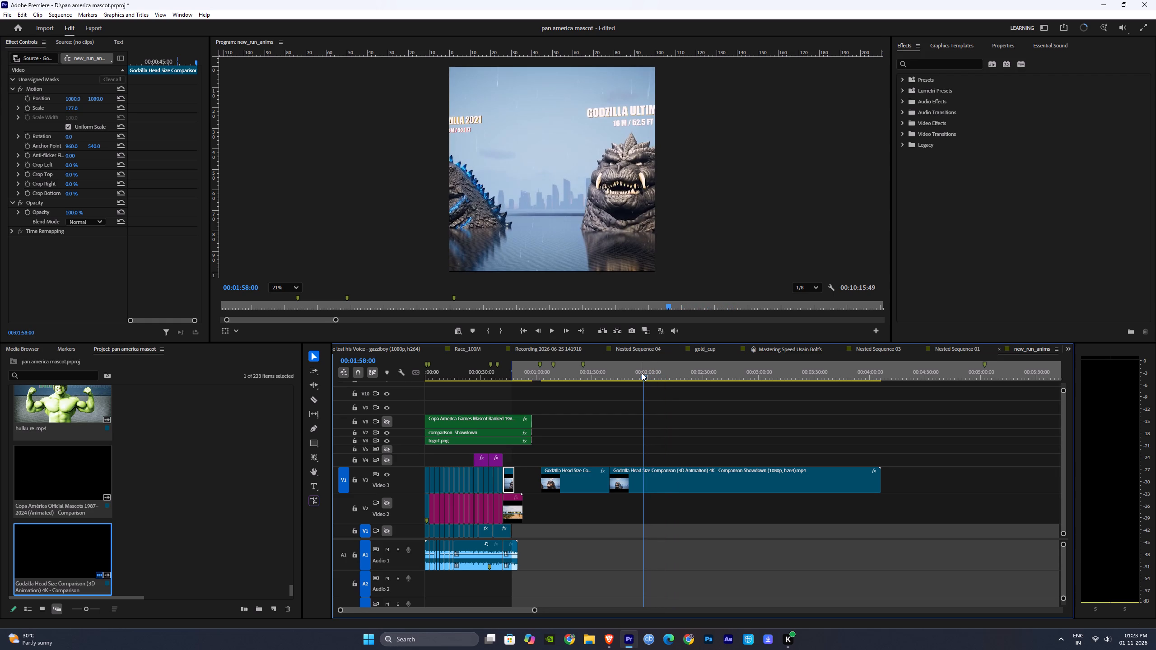
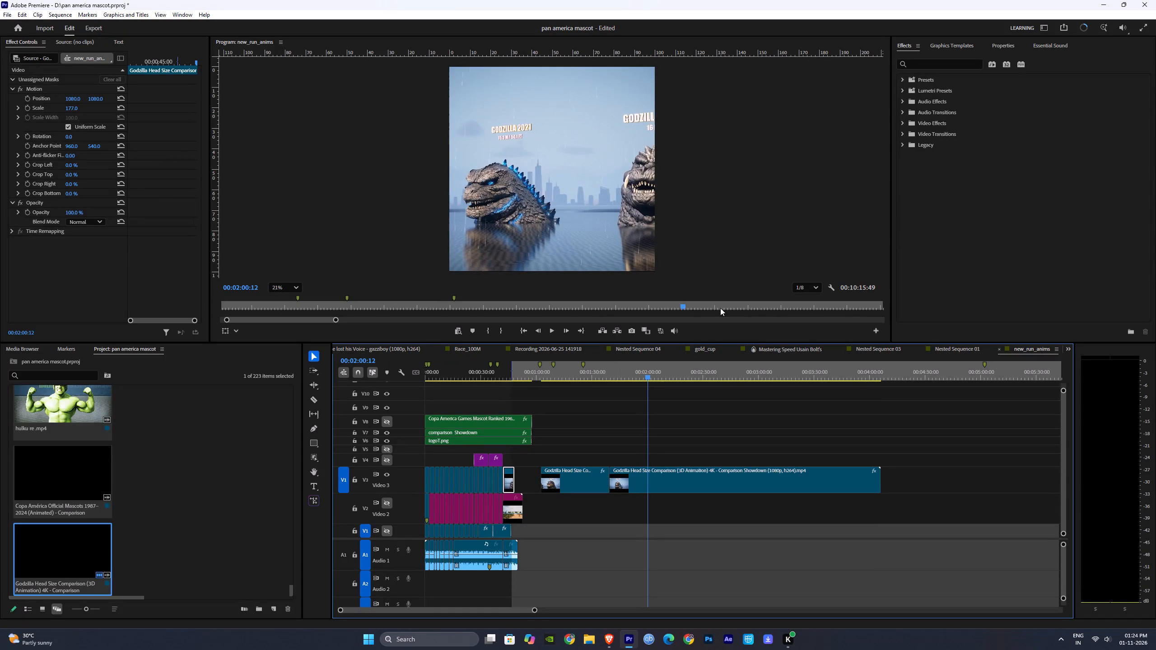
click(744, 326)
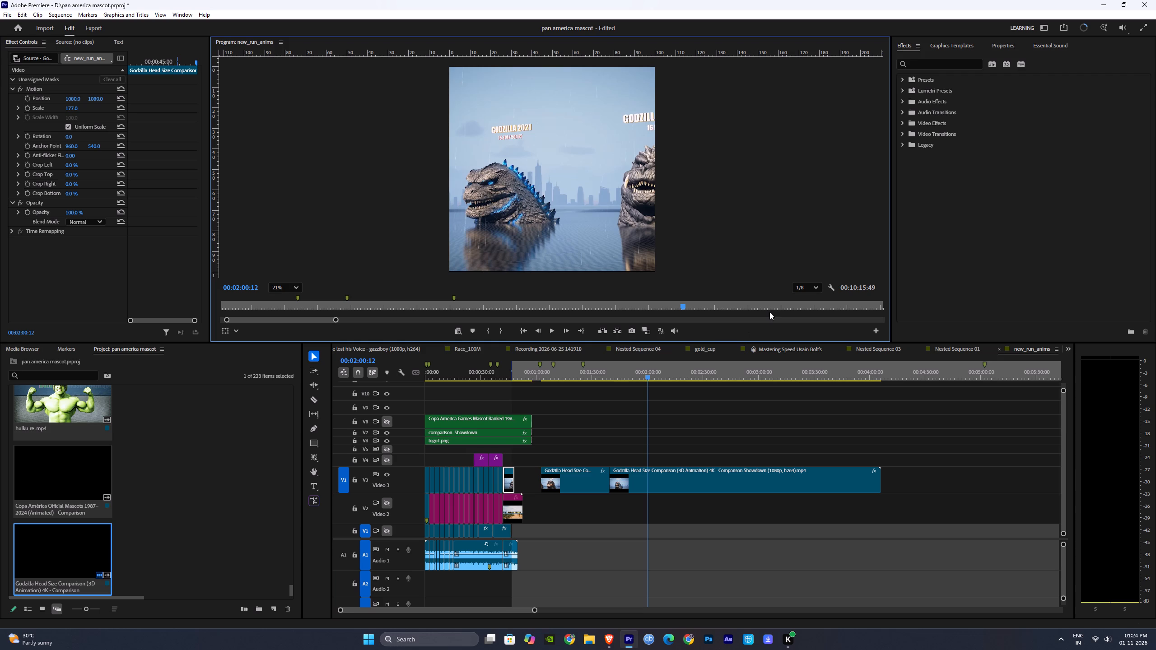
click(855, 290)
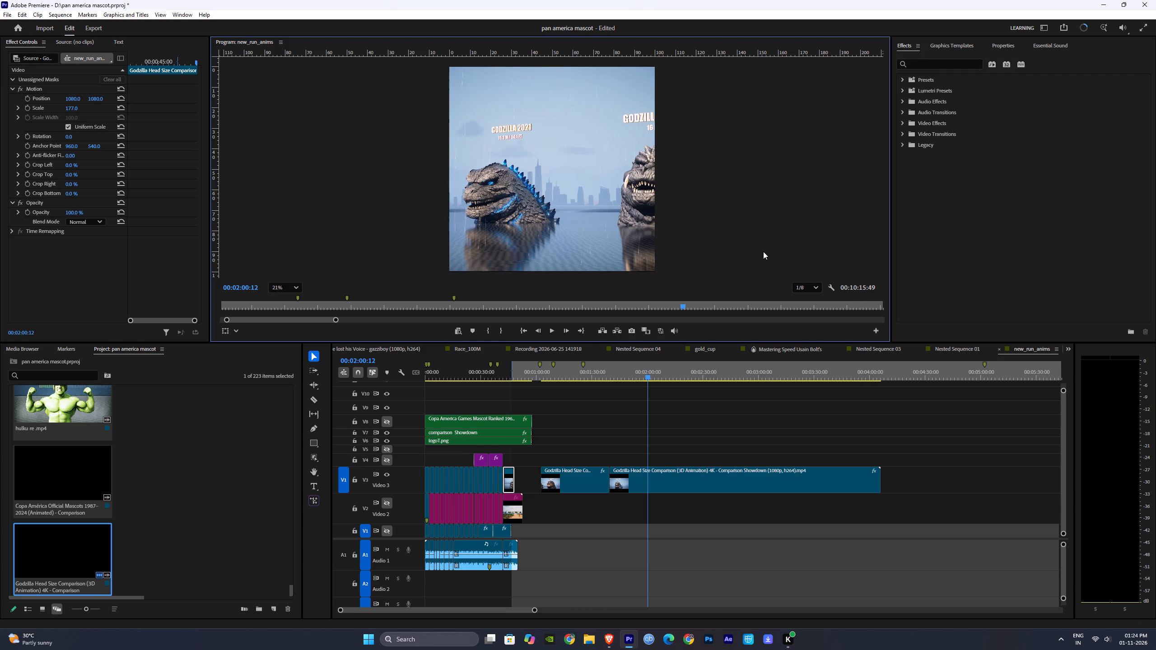
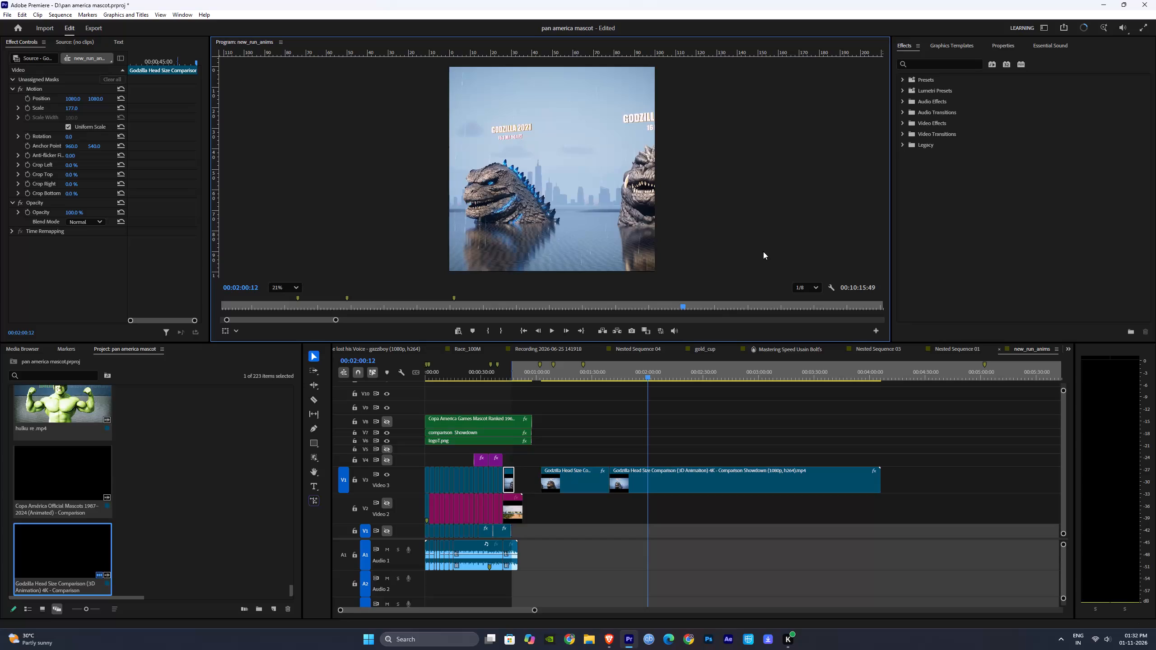
Save the pan america mascot project.
key(ctrl+s)
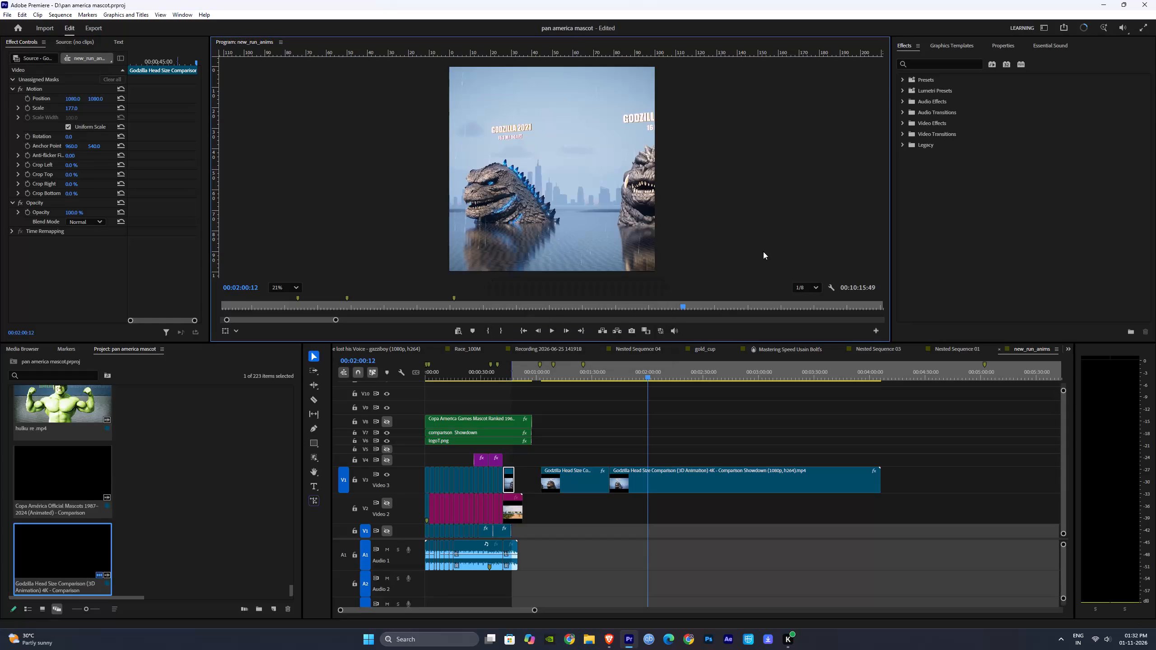
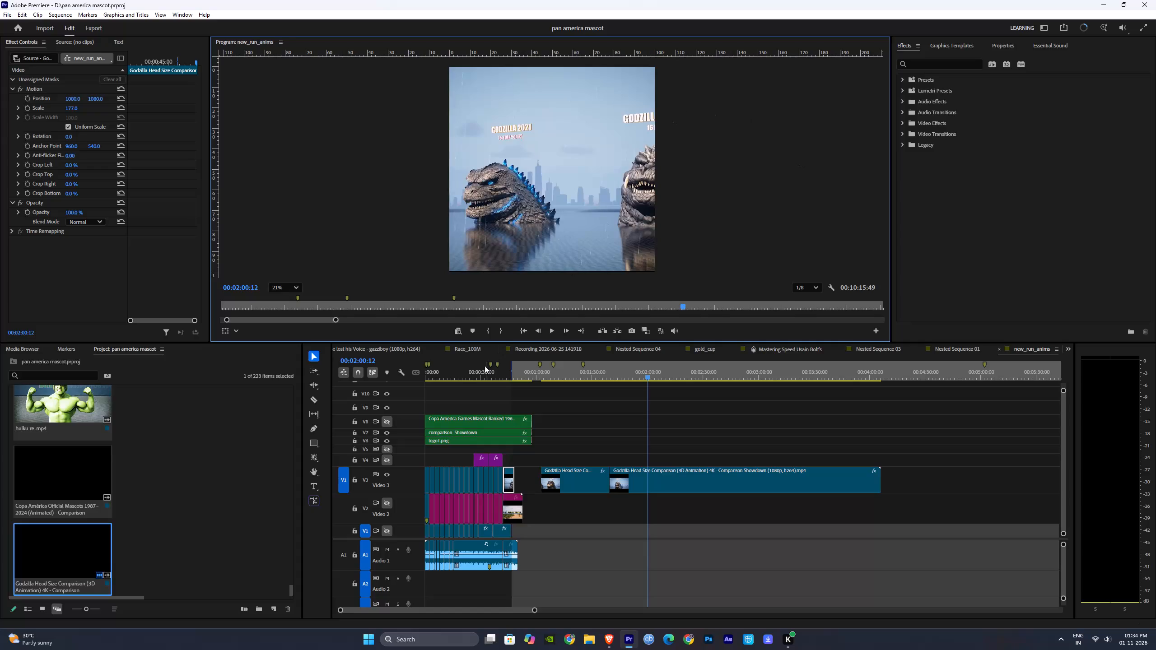
Play the sequence from its beginning to review the recut Godzilla head segments on V3.
drag(483, 367, 401, 382)
click(547, 331)
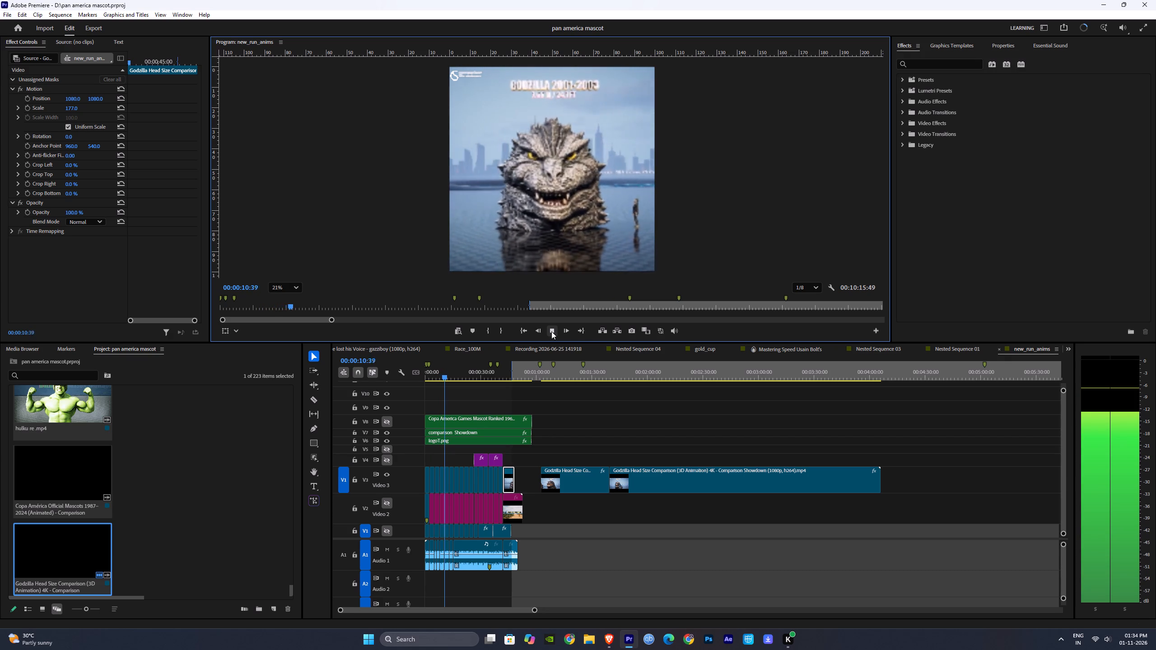
click(551, 331)
click(551, 331)
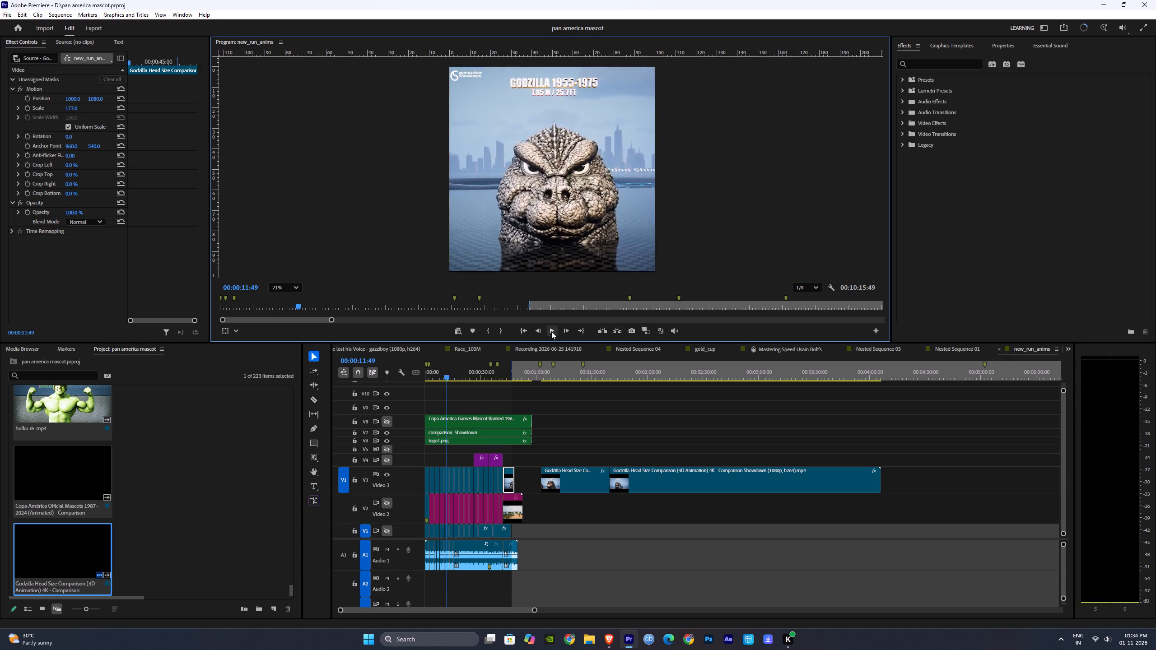
click(551, 331)
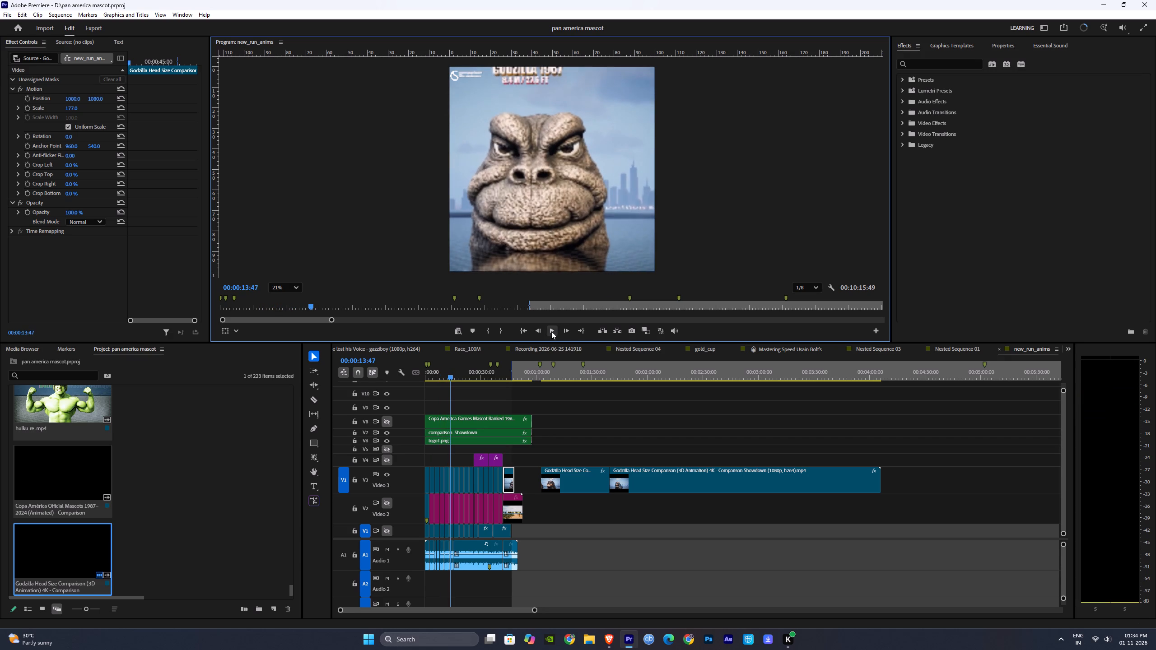
Set the program preview's playback resolution to Full and continue reviewing the Godzilla head segments.
click(814, 290)
click(808, 305)
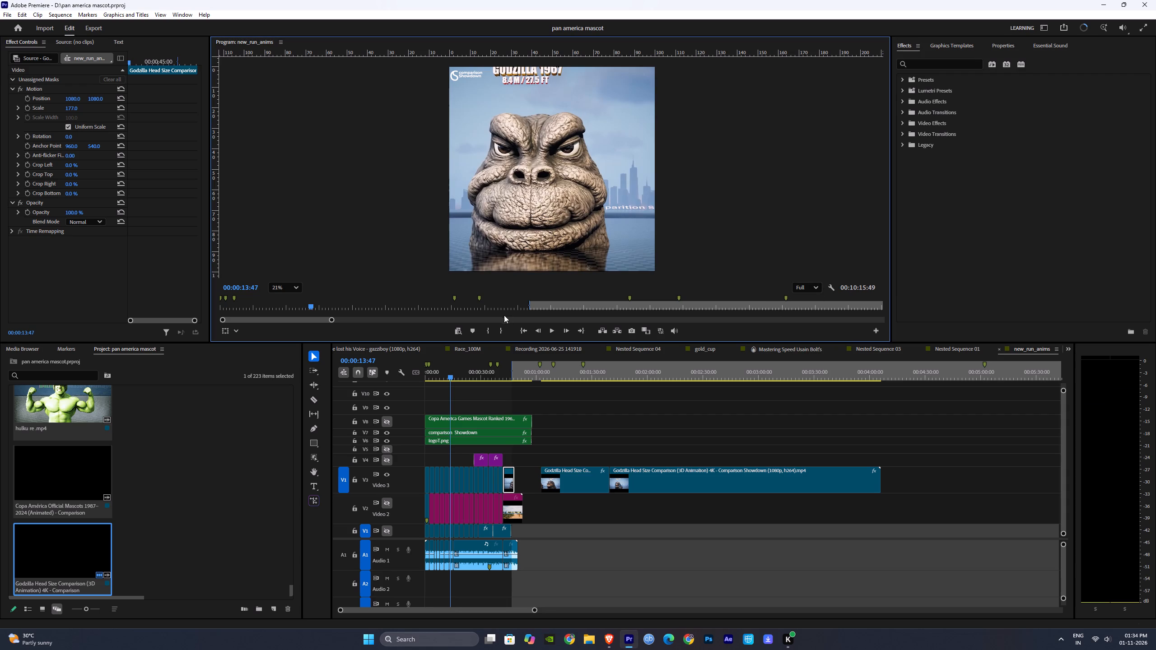
click(550, 333)
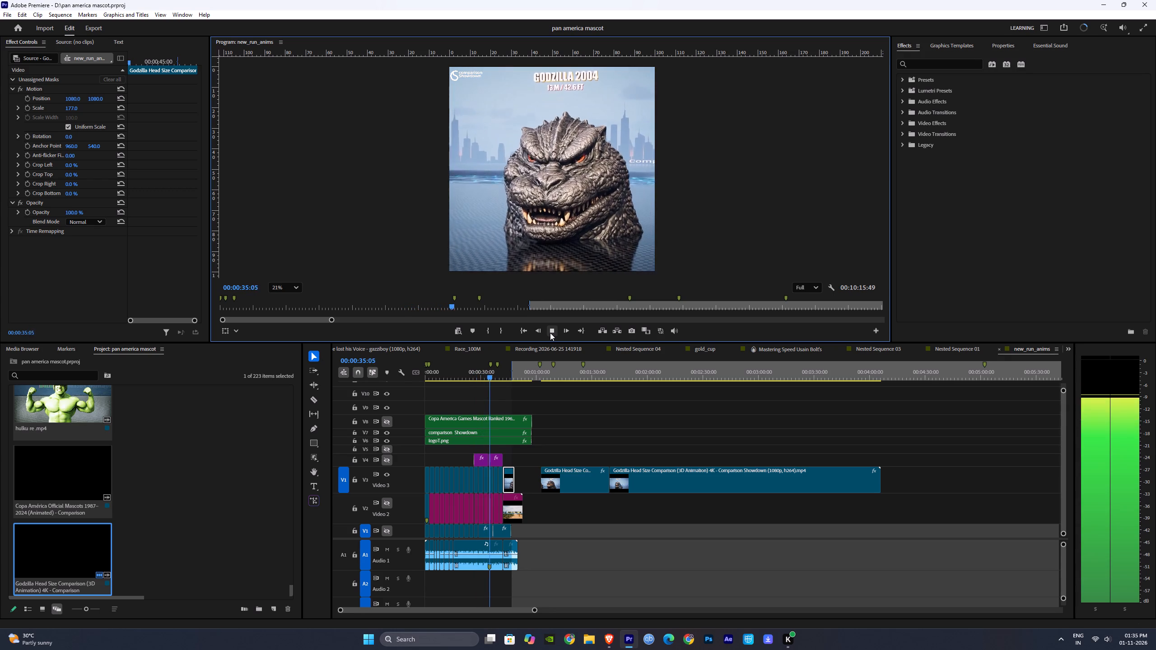
click(550, 333)
Centre the Godzilla 1991-1993 head by setting its V3 segment's horizontal position to 847, and play it back.
drag(489, 377, 485, 378)
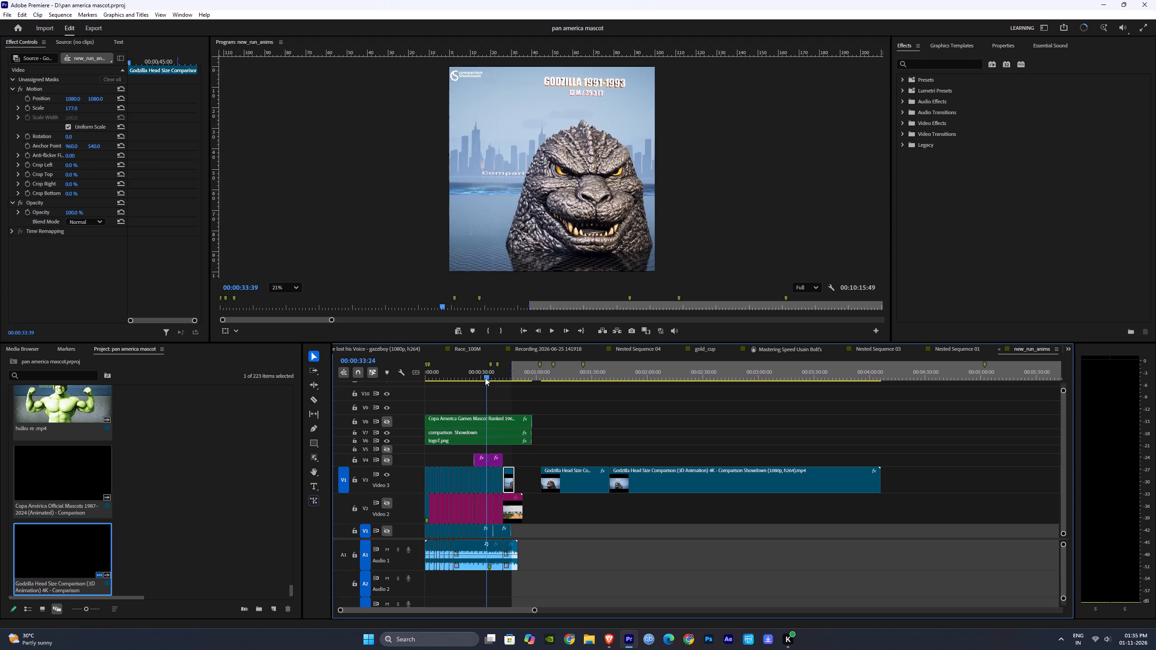
drag(485, 378, 484, 378)
click(487, 487)
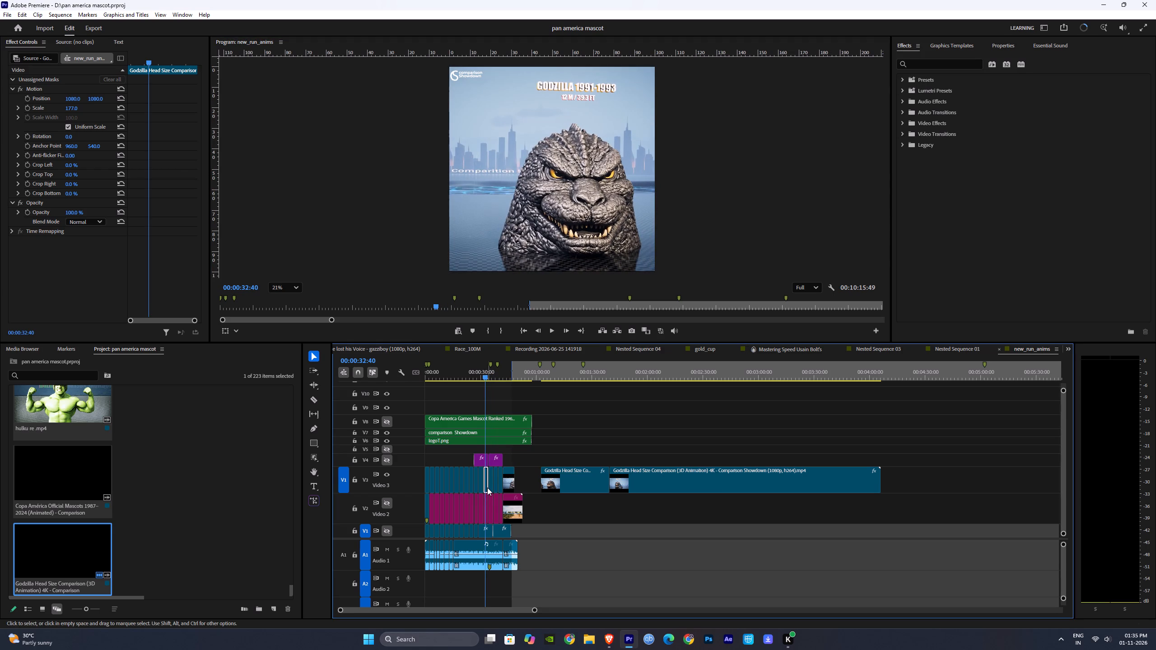
drag(75, 100, 75, 97)
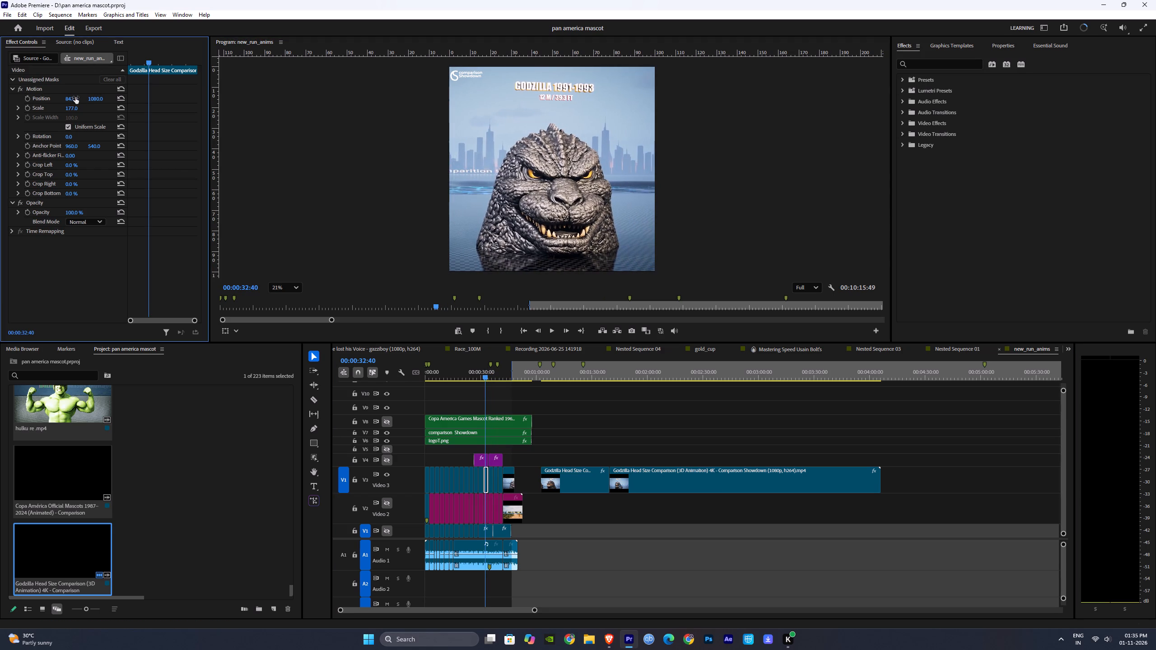
drag(75, 97, 44, 101)
click(553, 332)
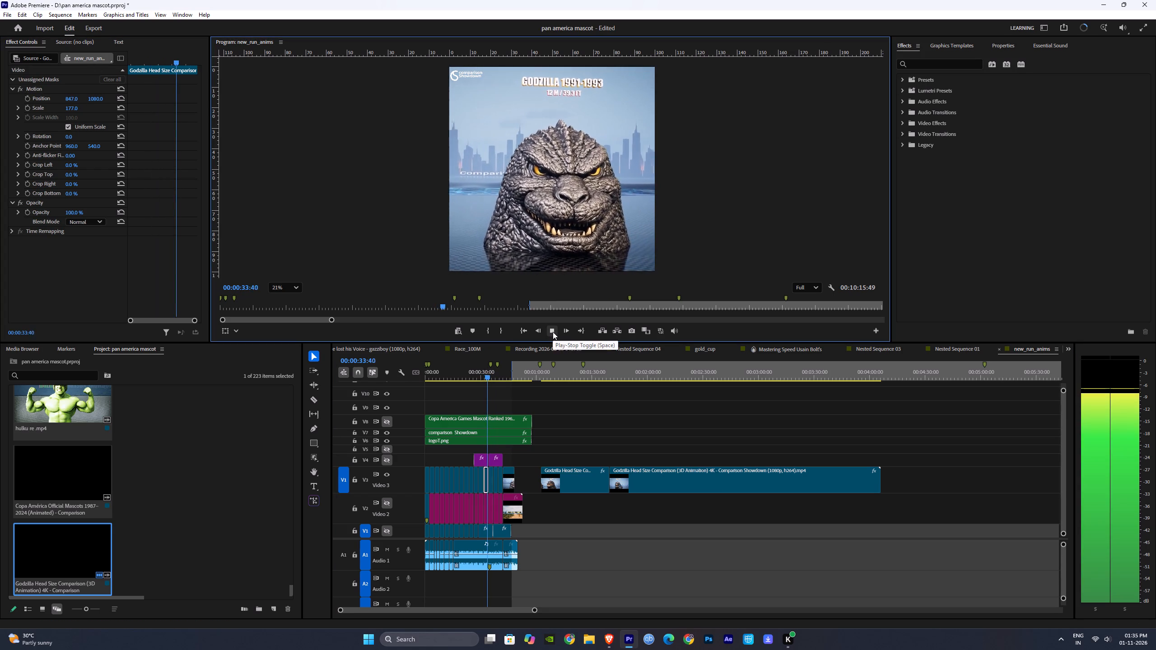